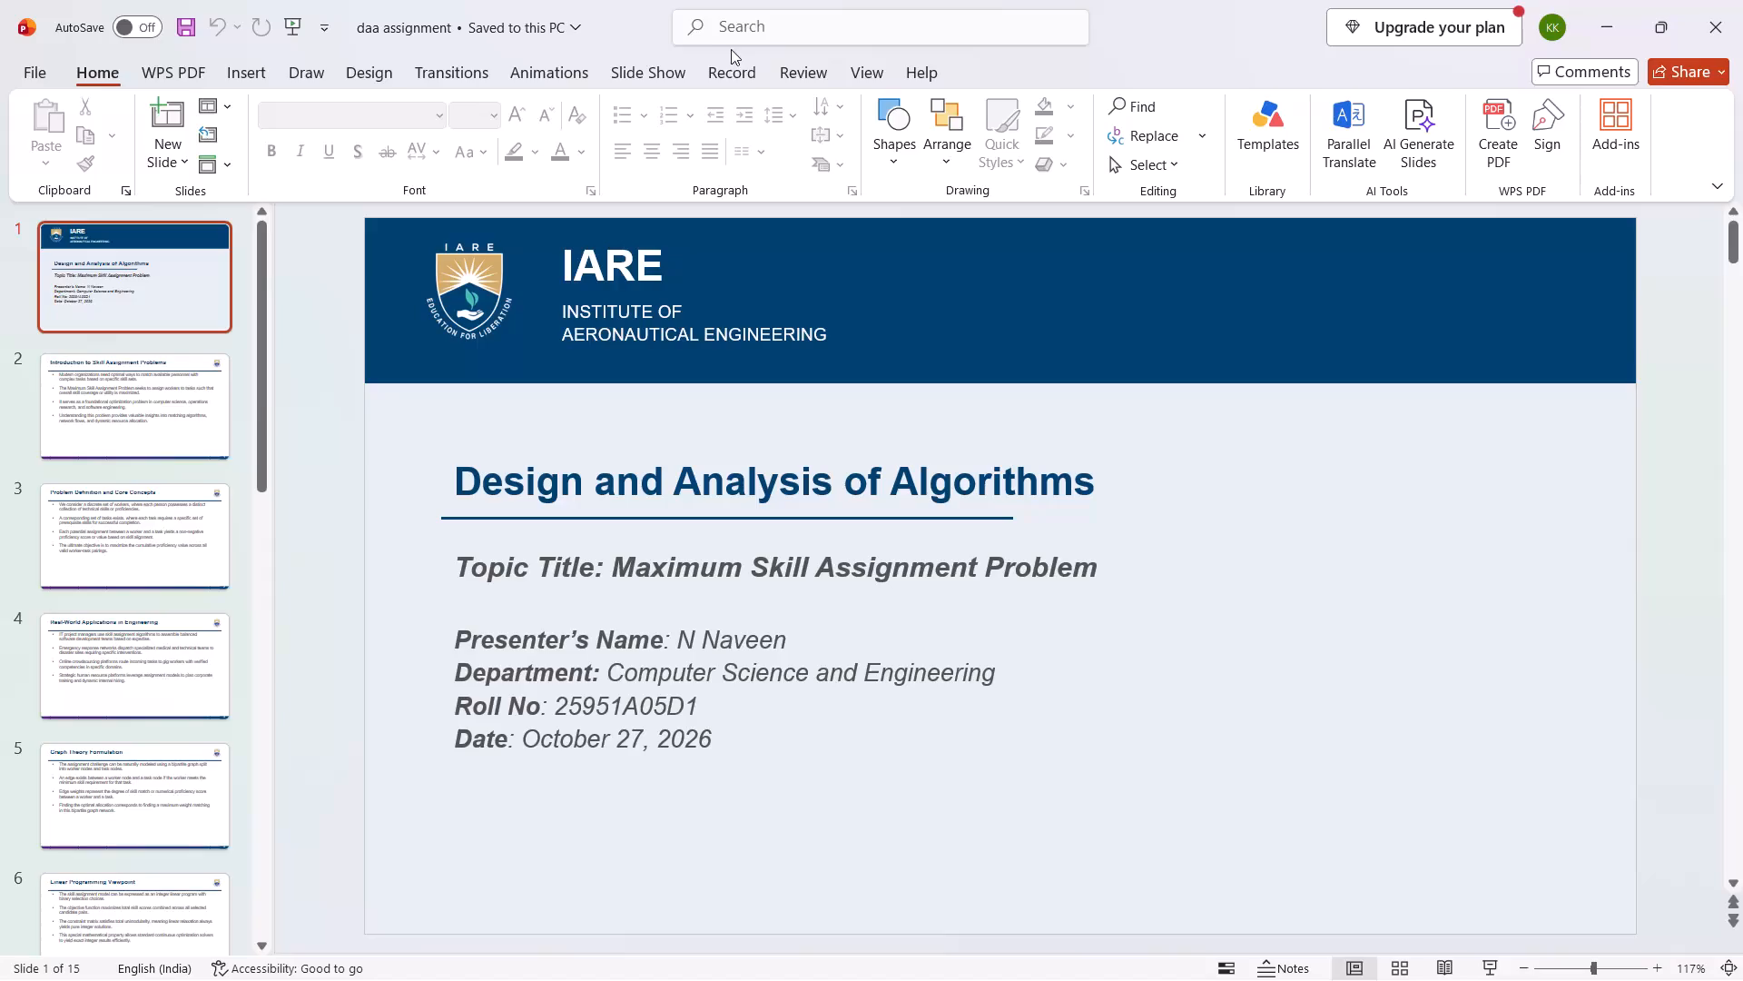
Open the slide show recording view on the title slide of the Design and Analysis of Algorithms presentation.
left_click(738, 70)
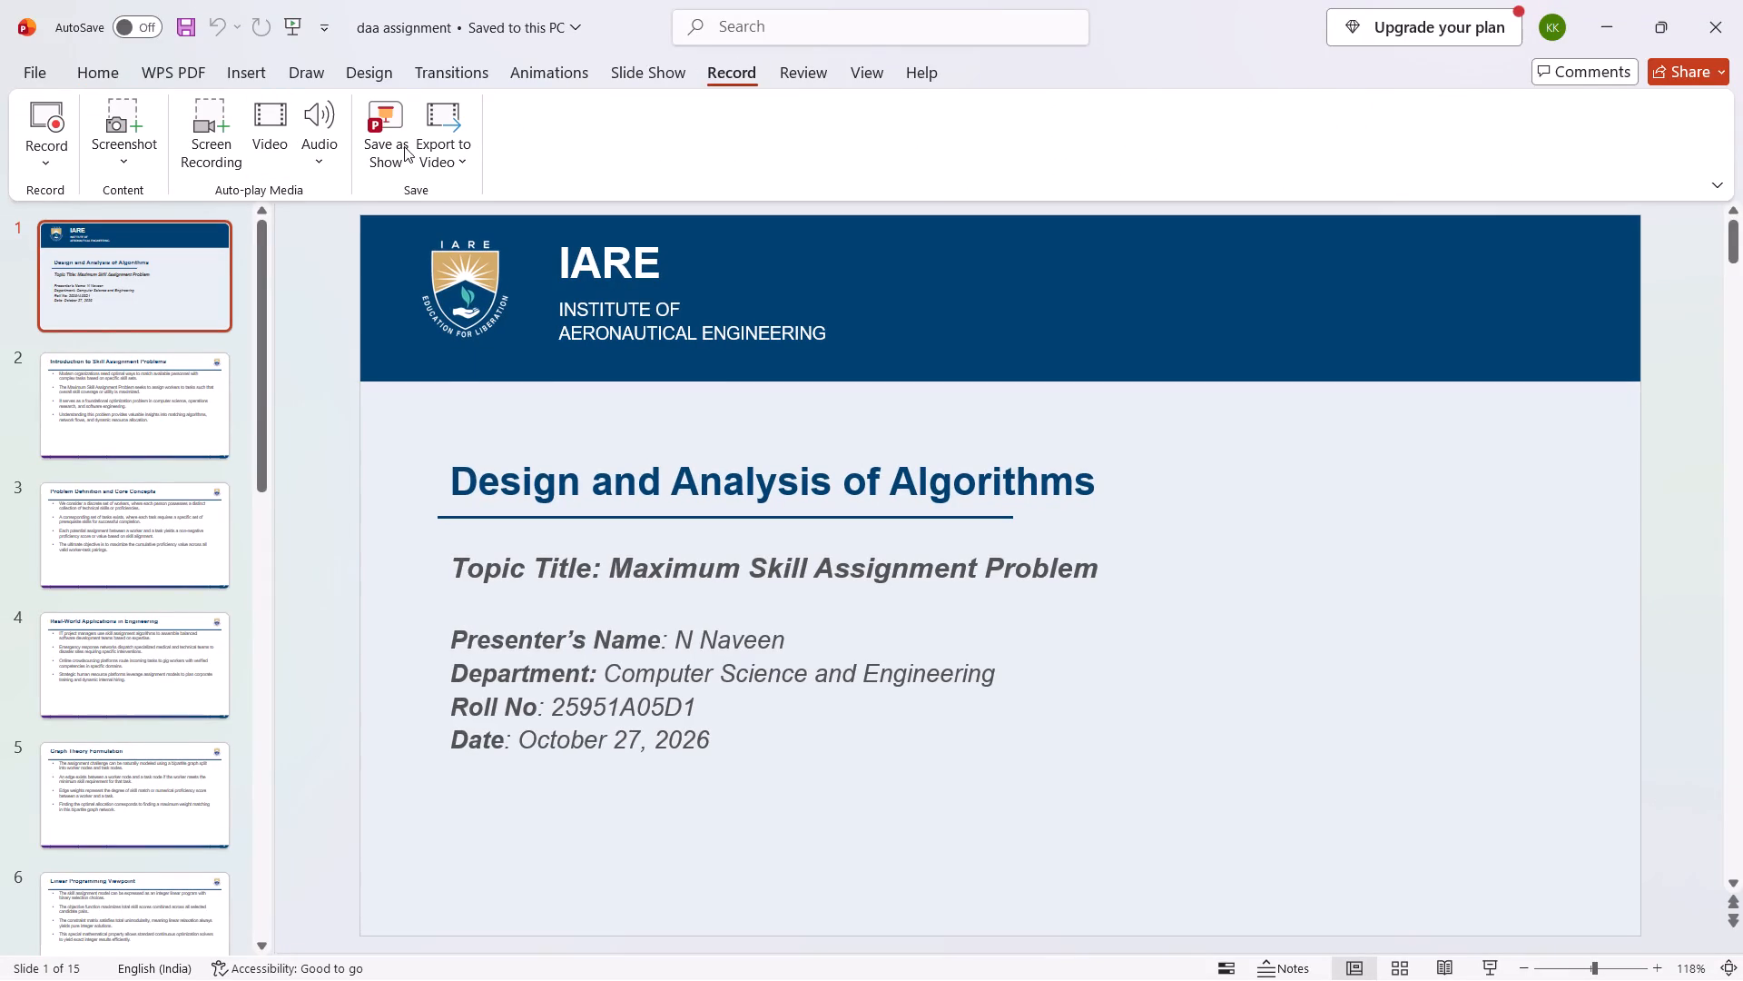
left_click(54, 126)
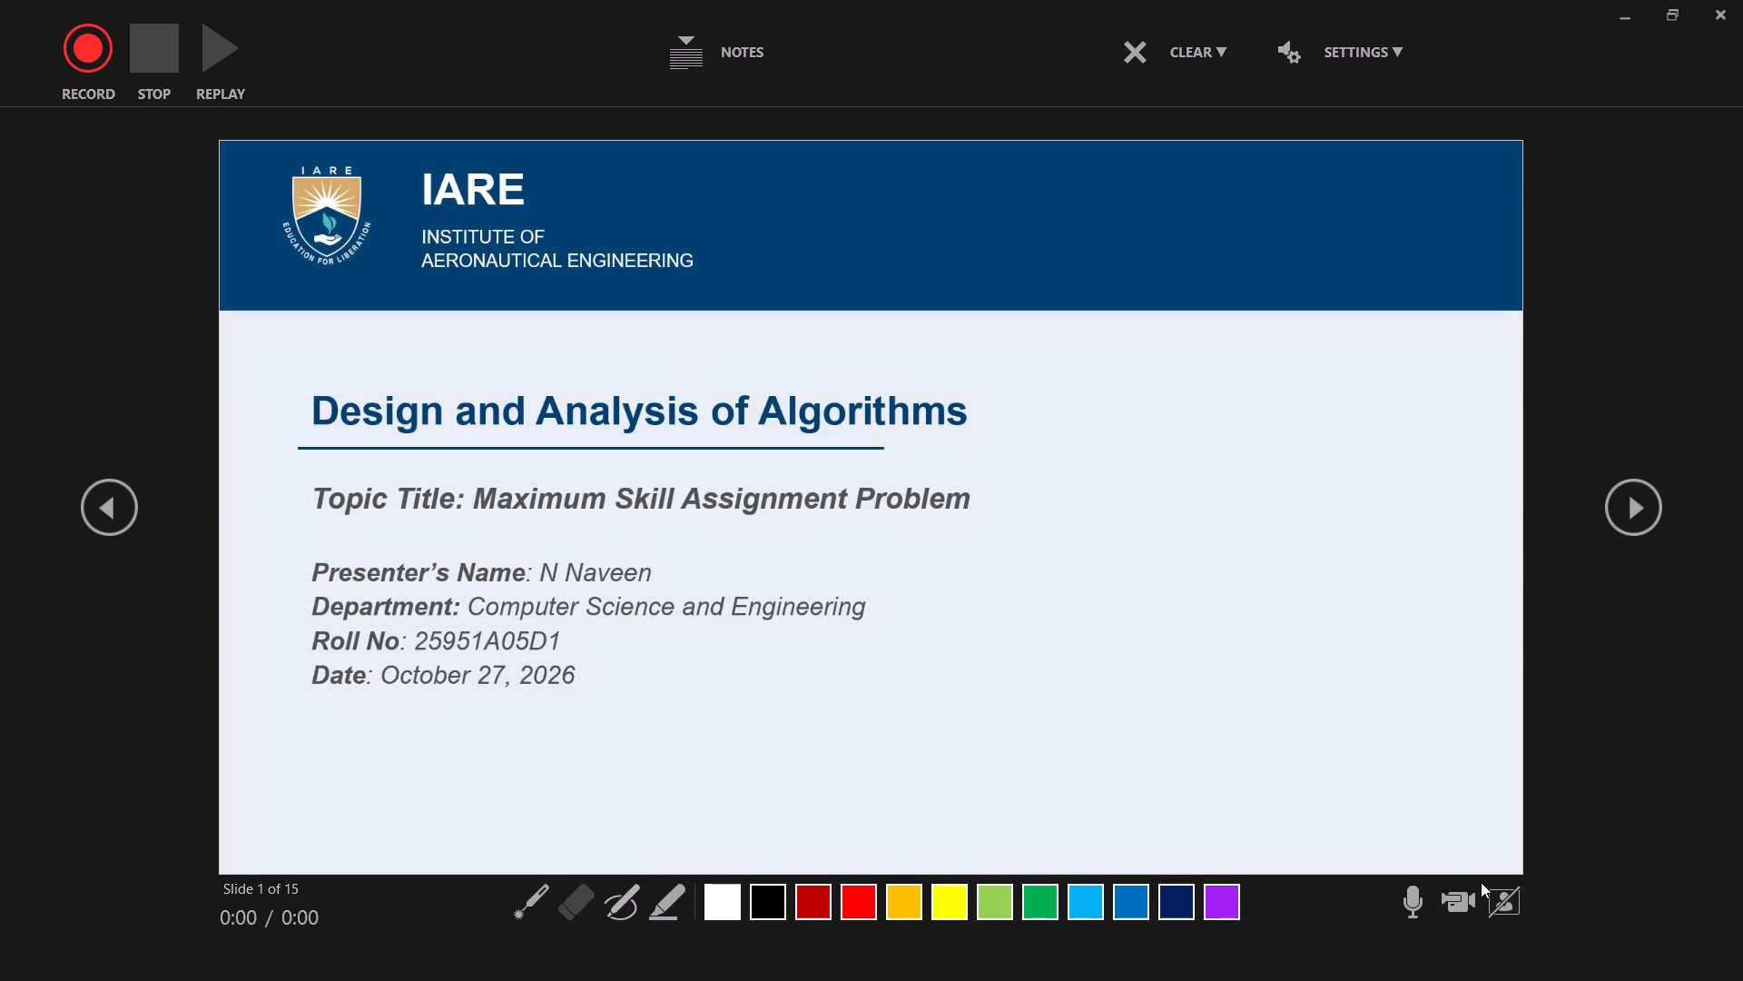
key("ctrl+j")
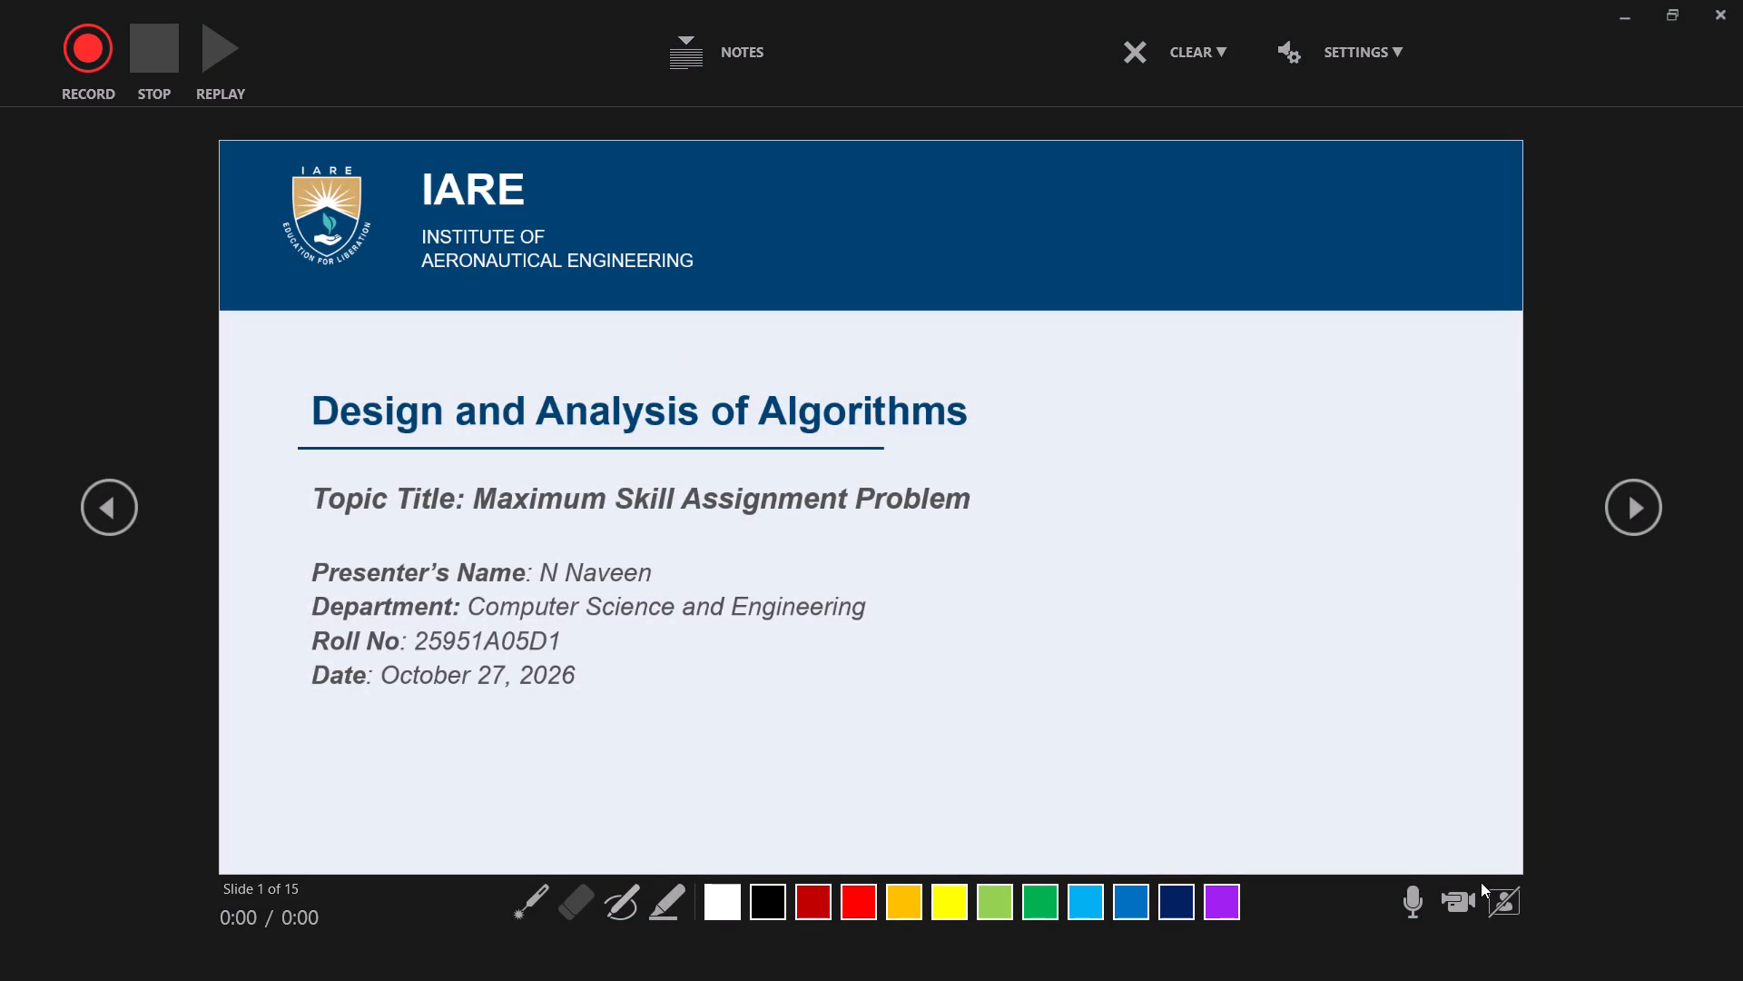
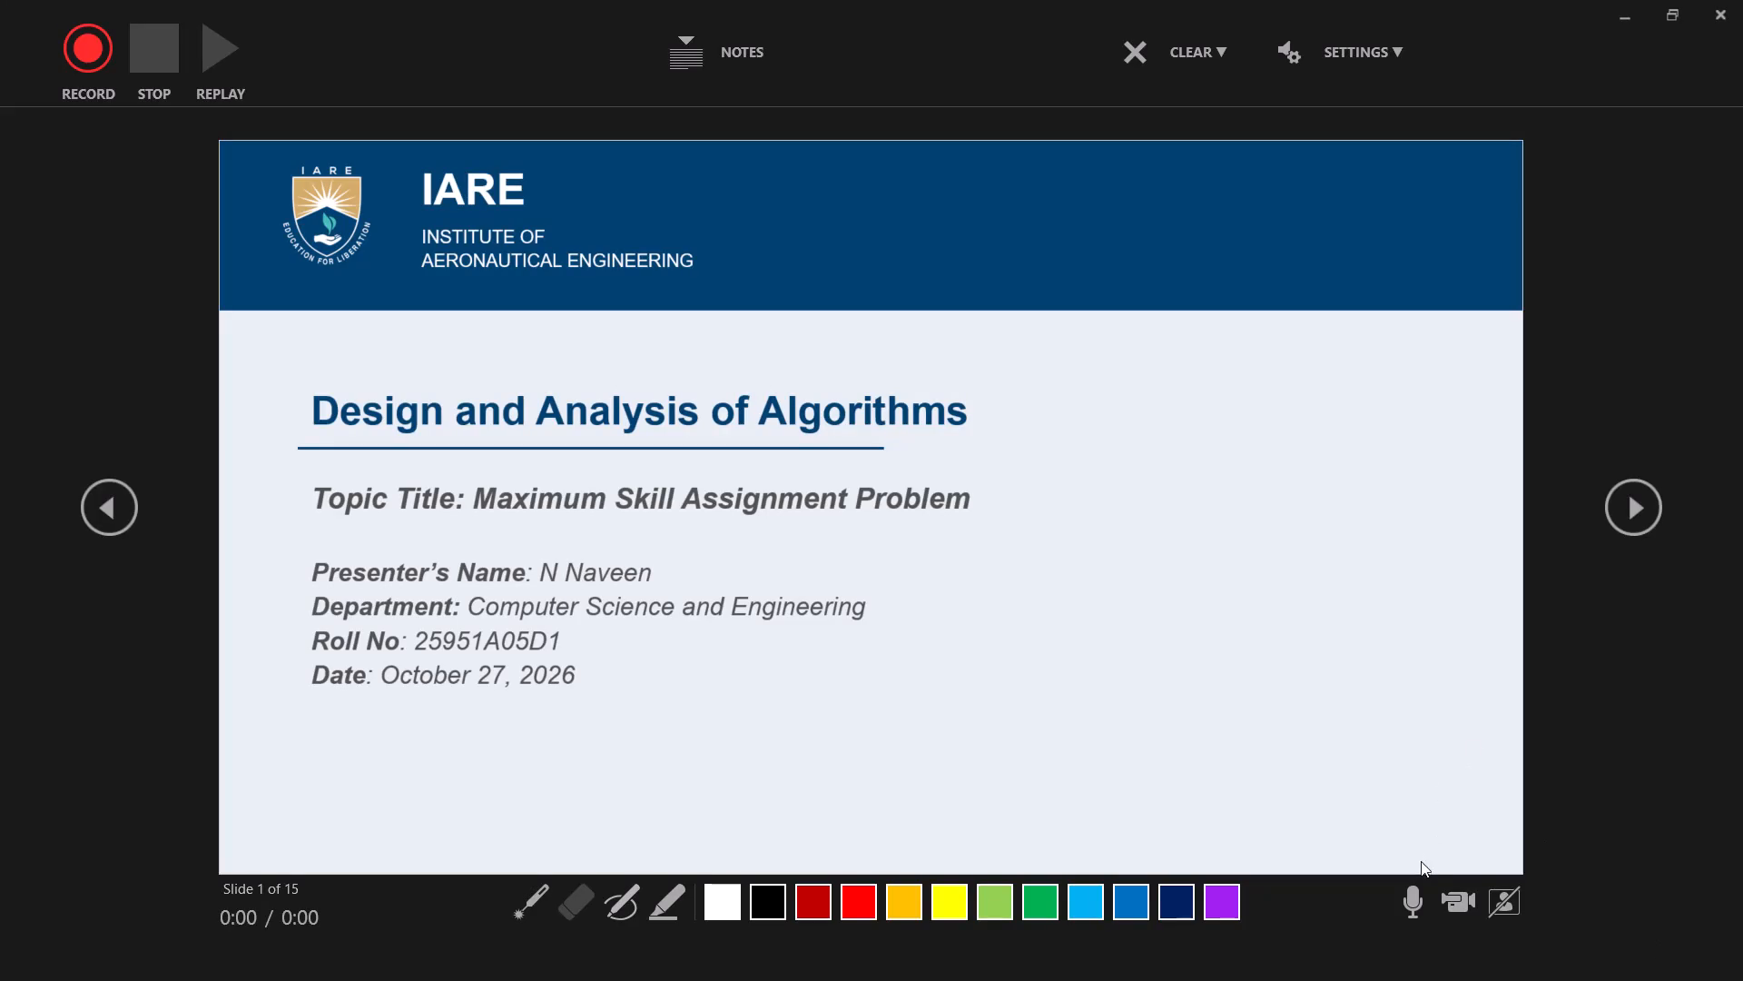
Turn on the camera preview and start recording the slide show from the title slide.
left_click(1494, 919)
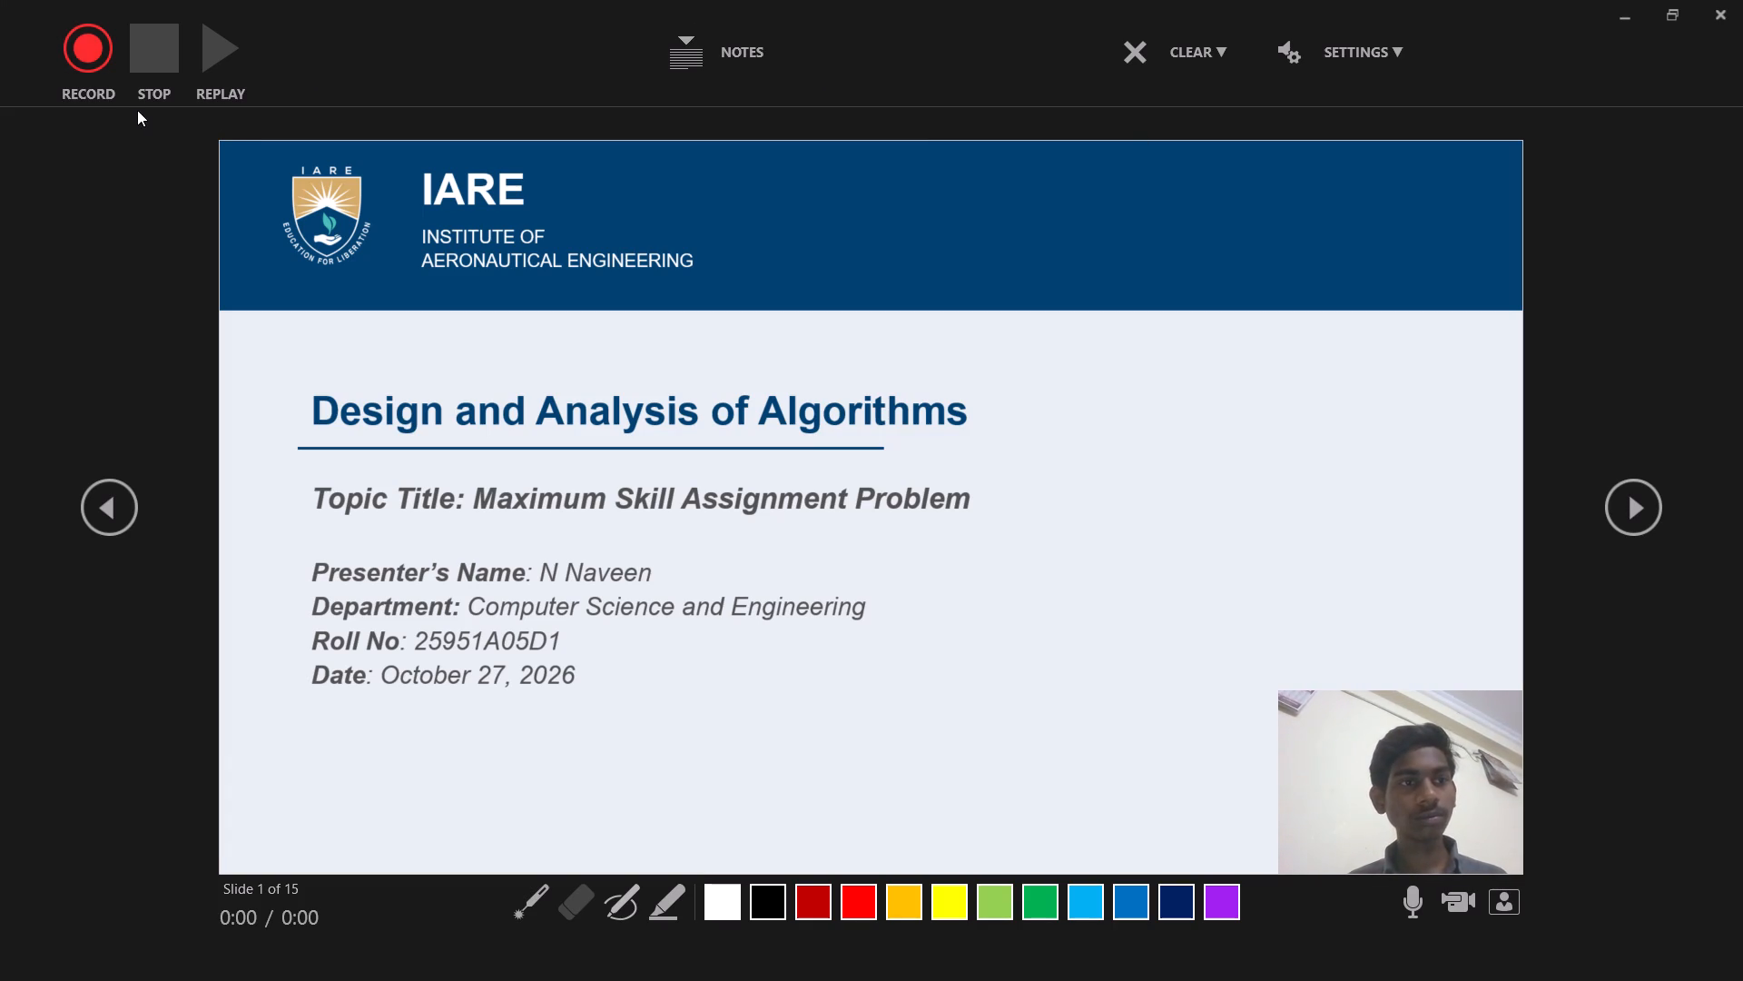
left_click(80, 46)
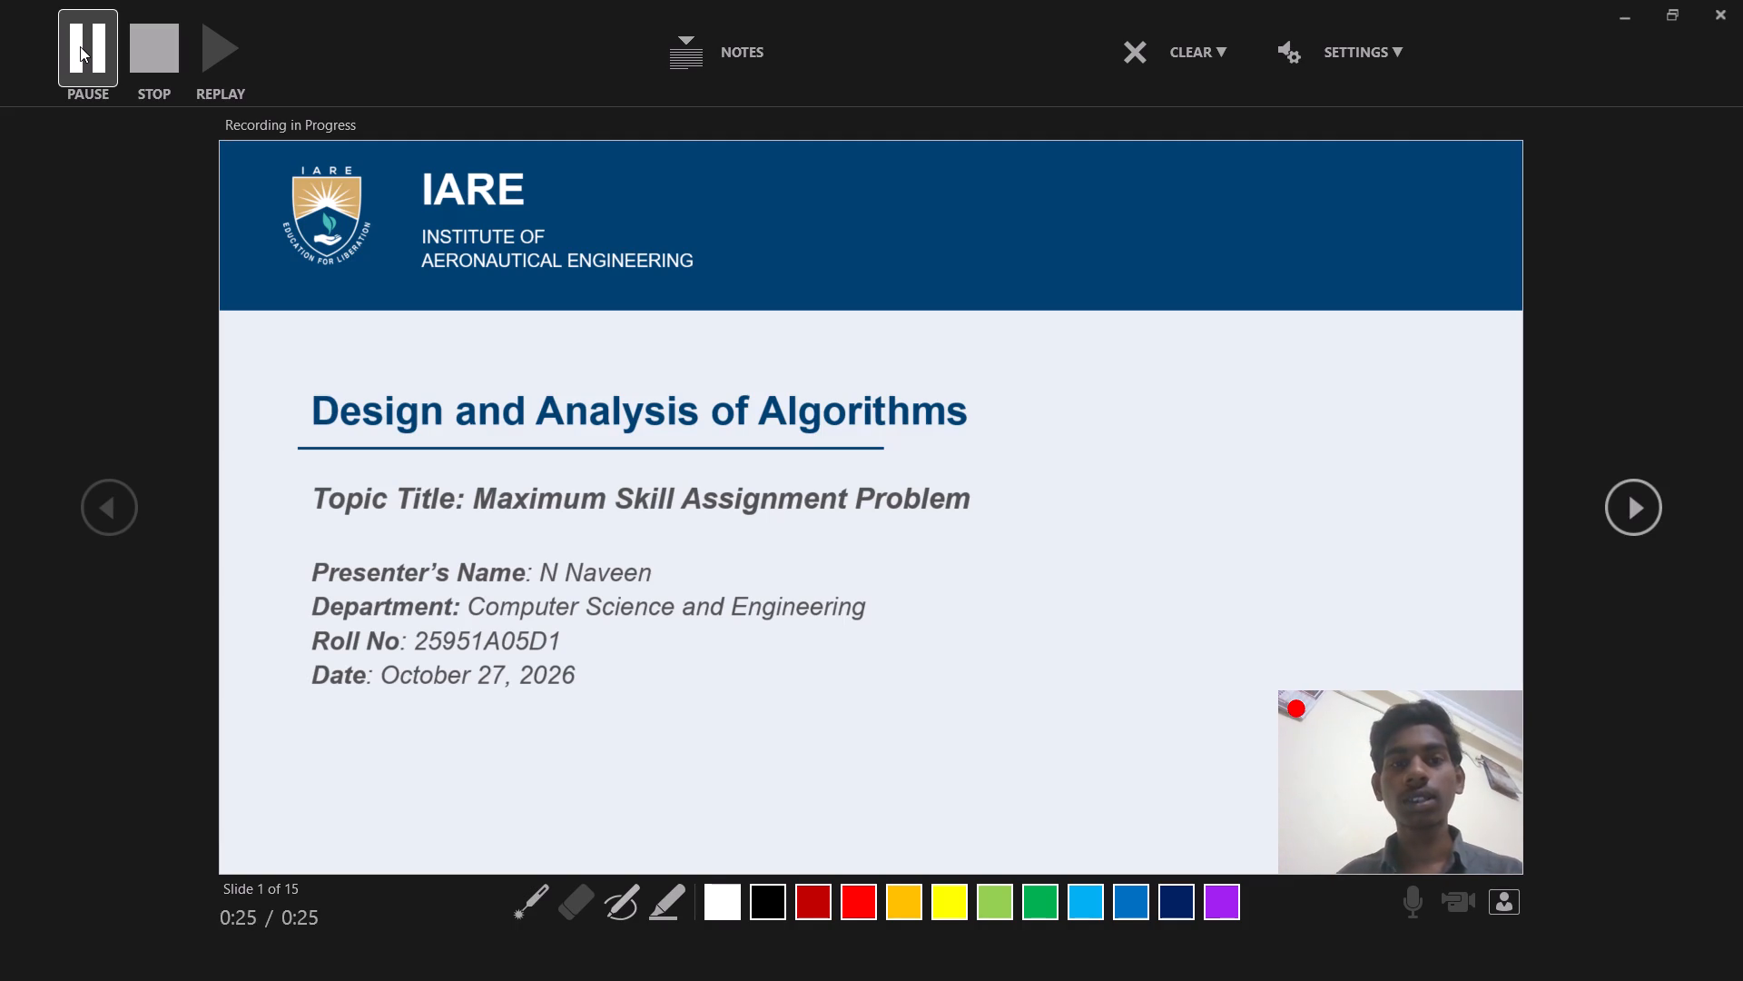
Advance the recording to slide 2, Introduction to Skill Assignment Problems, after presenting the title slide.
key("Right")
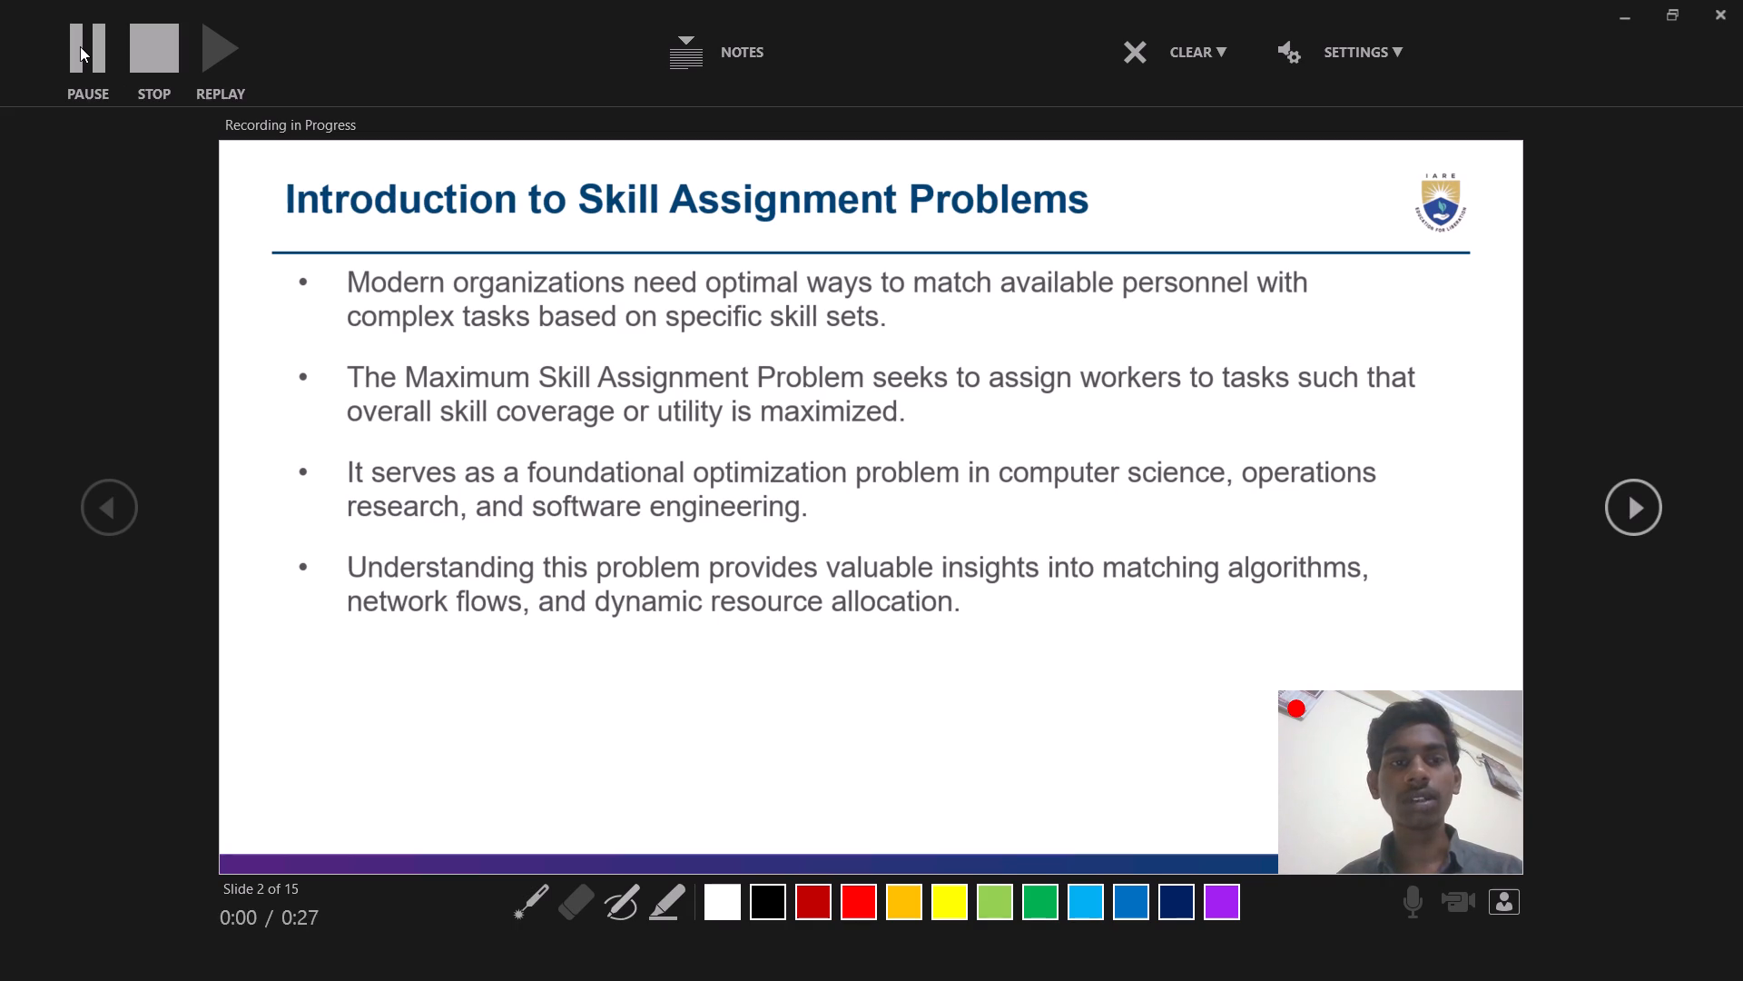
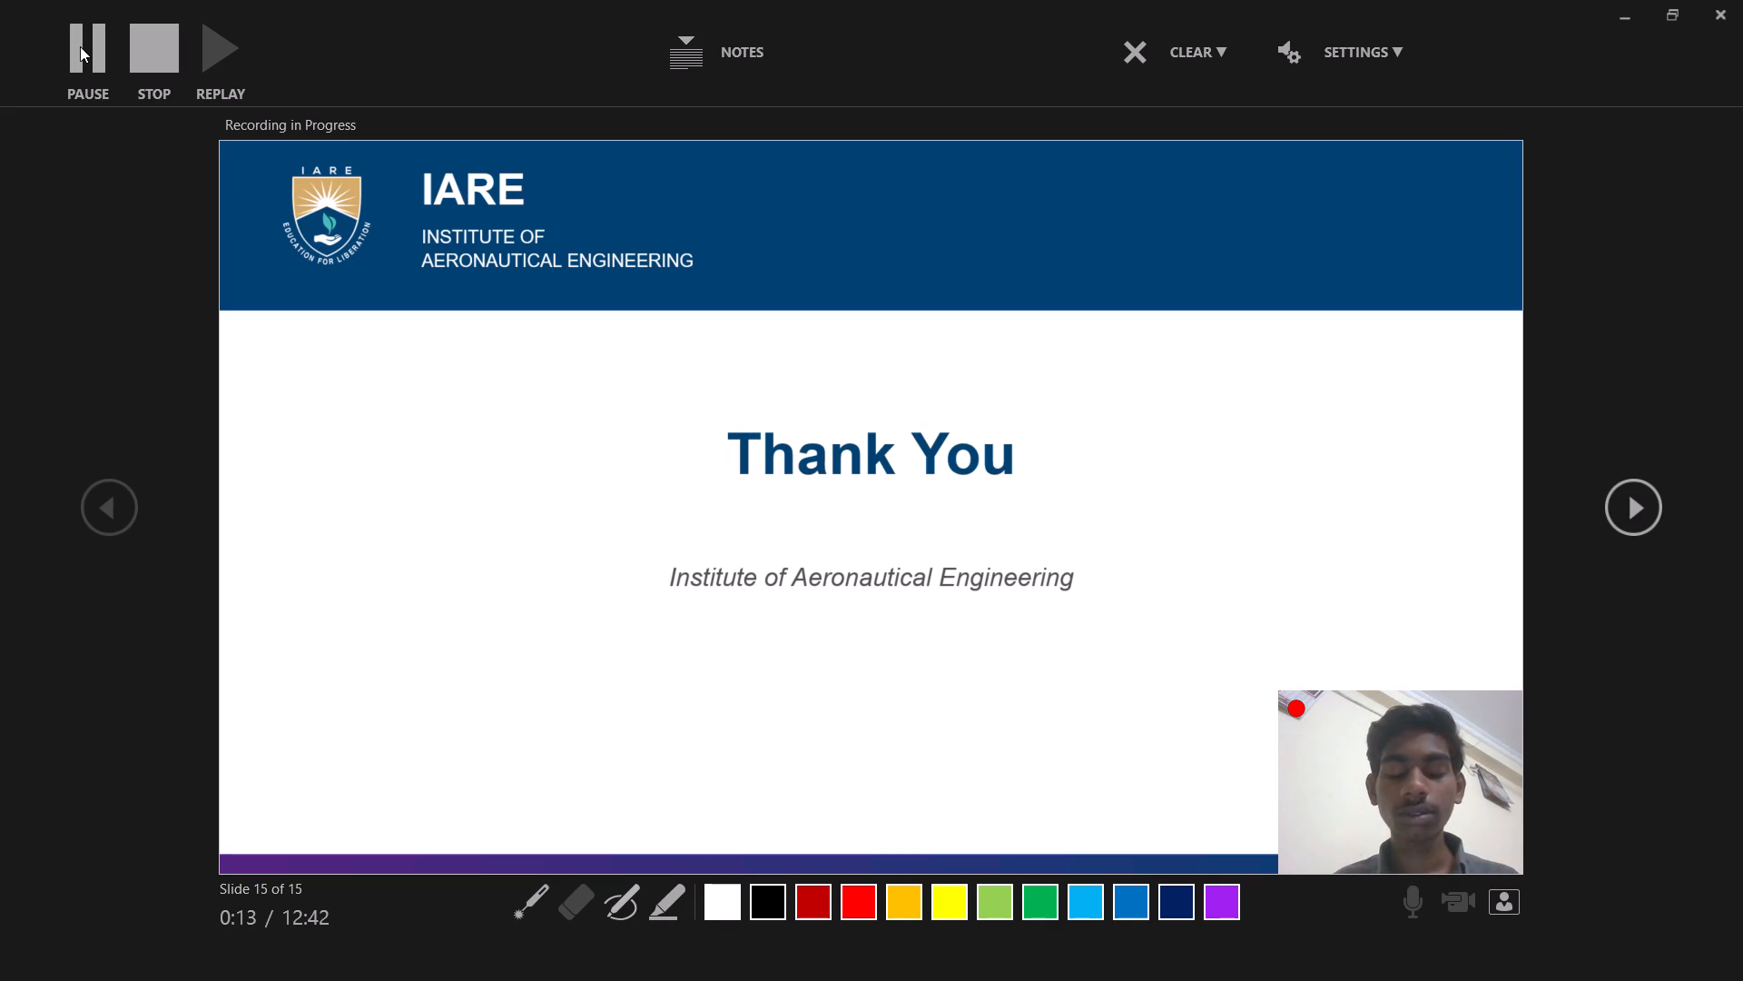
End the slide show recording on slide 15, the Thank You slide, and return to the slide editing view.
double_click(80, 46)
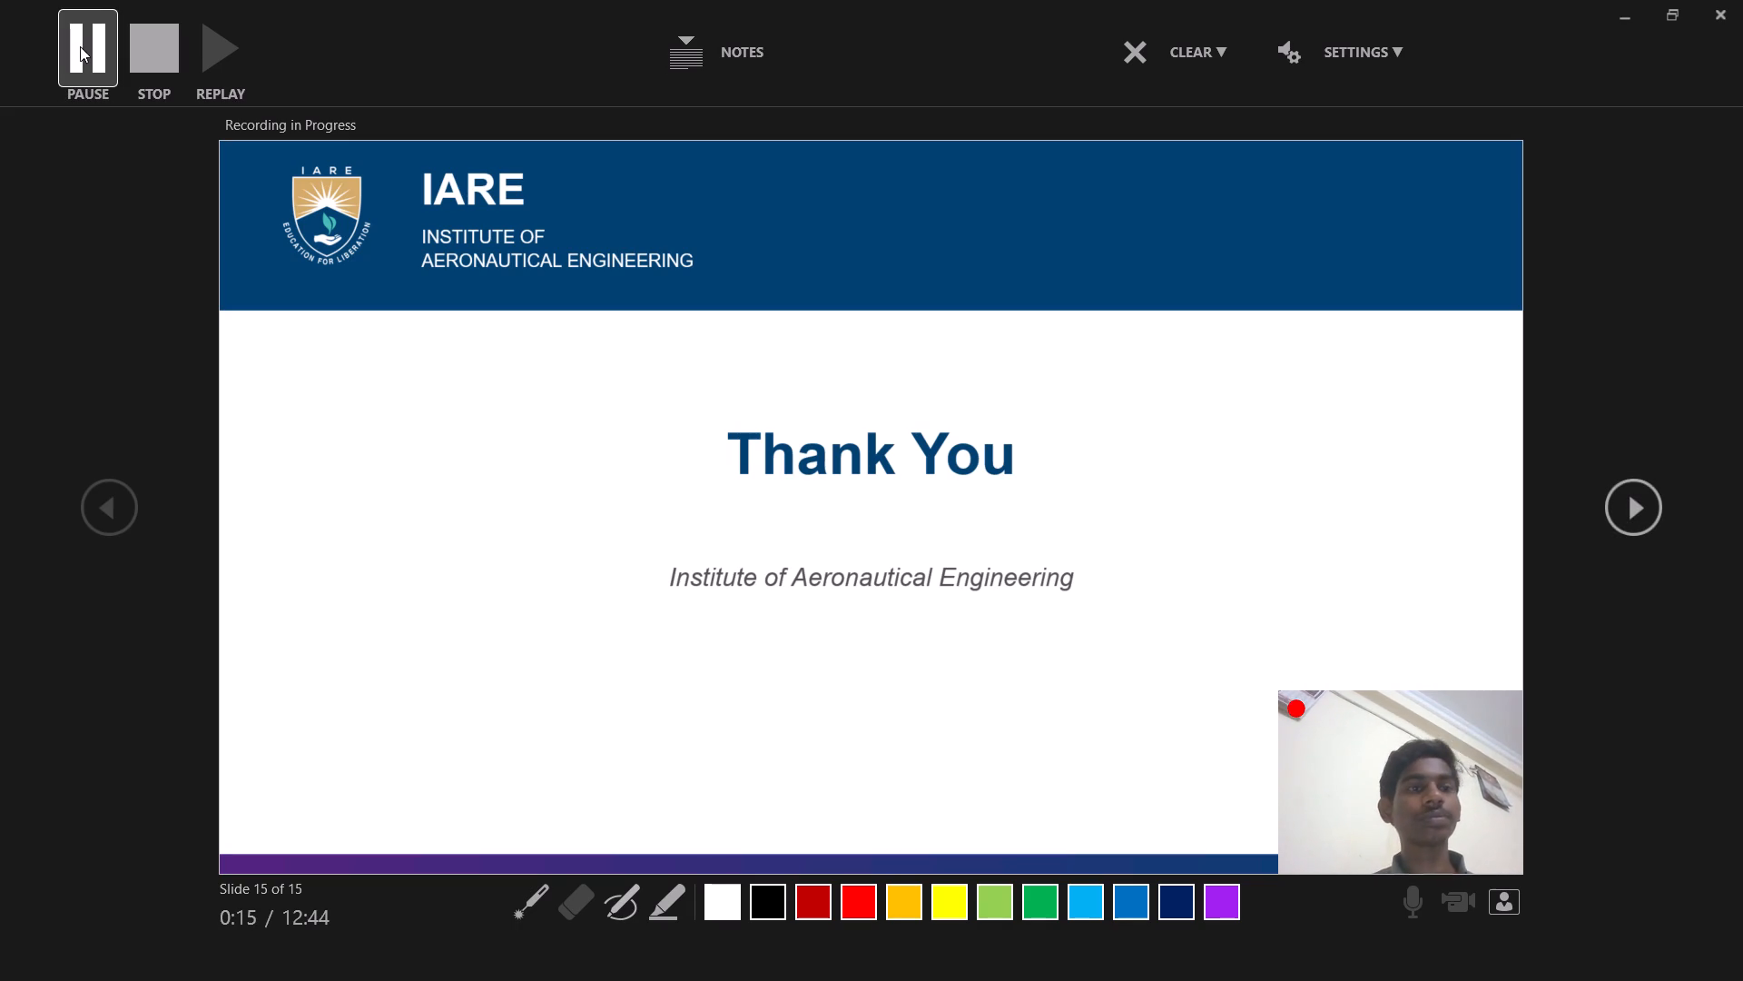
left_click(170, 68)
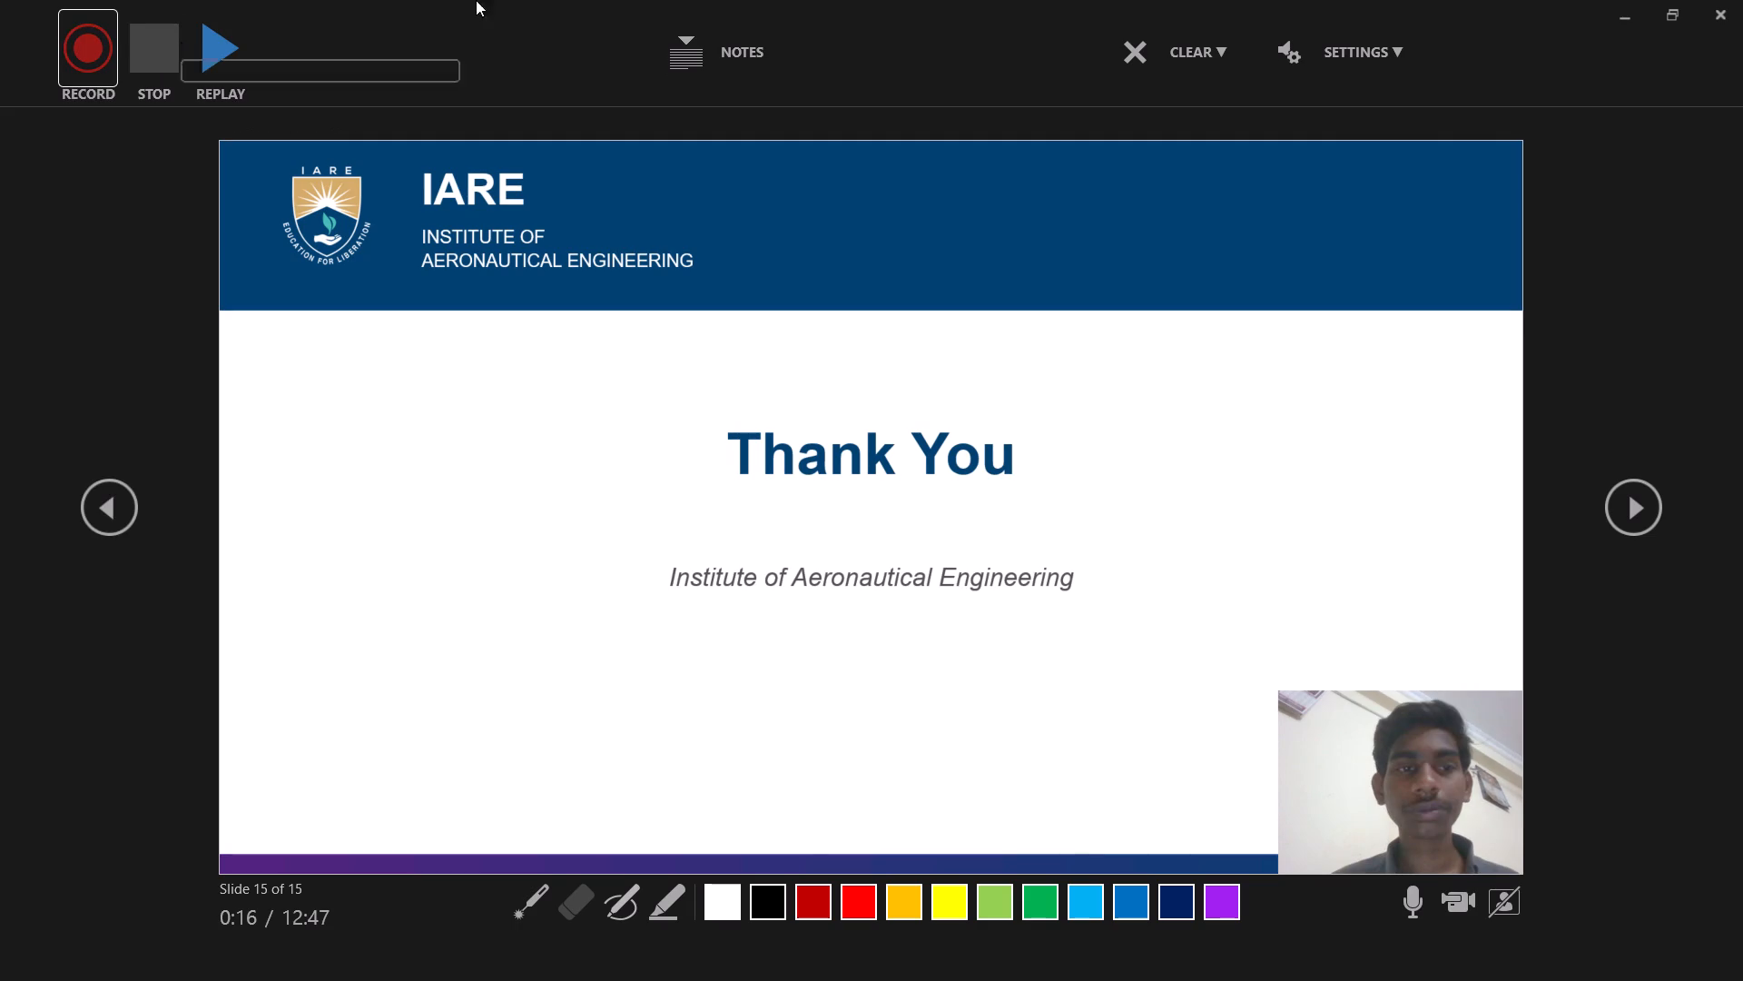
left_click(1334, 38)
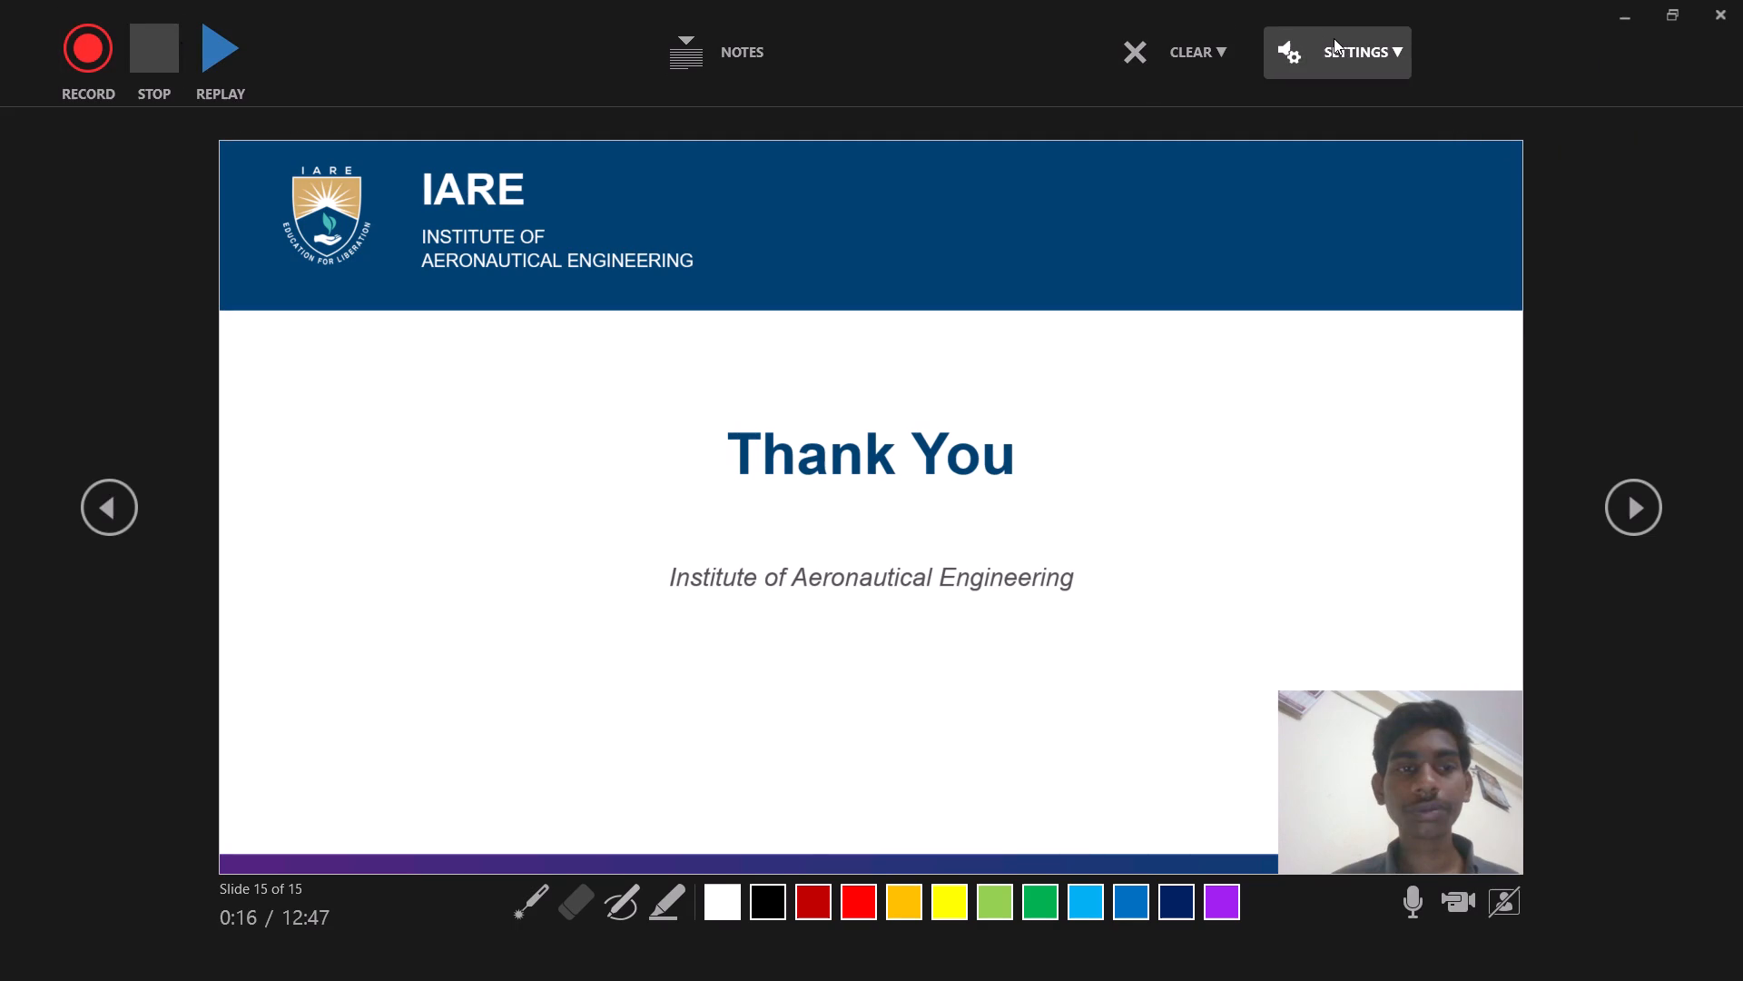
left_click(1334, 38)
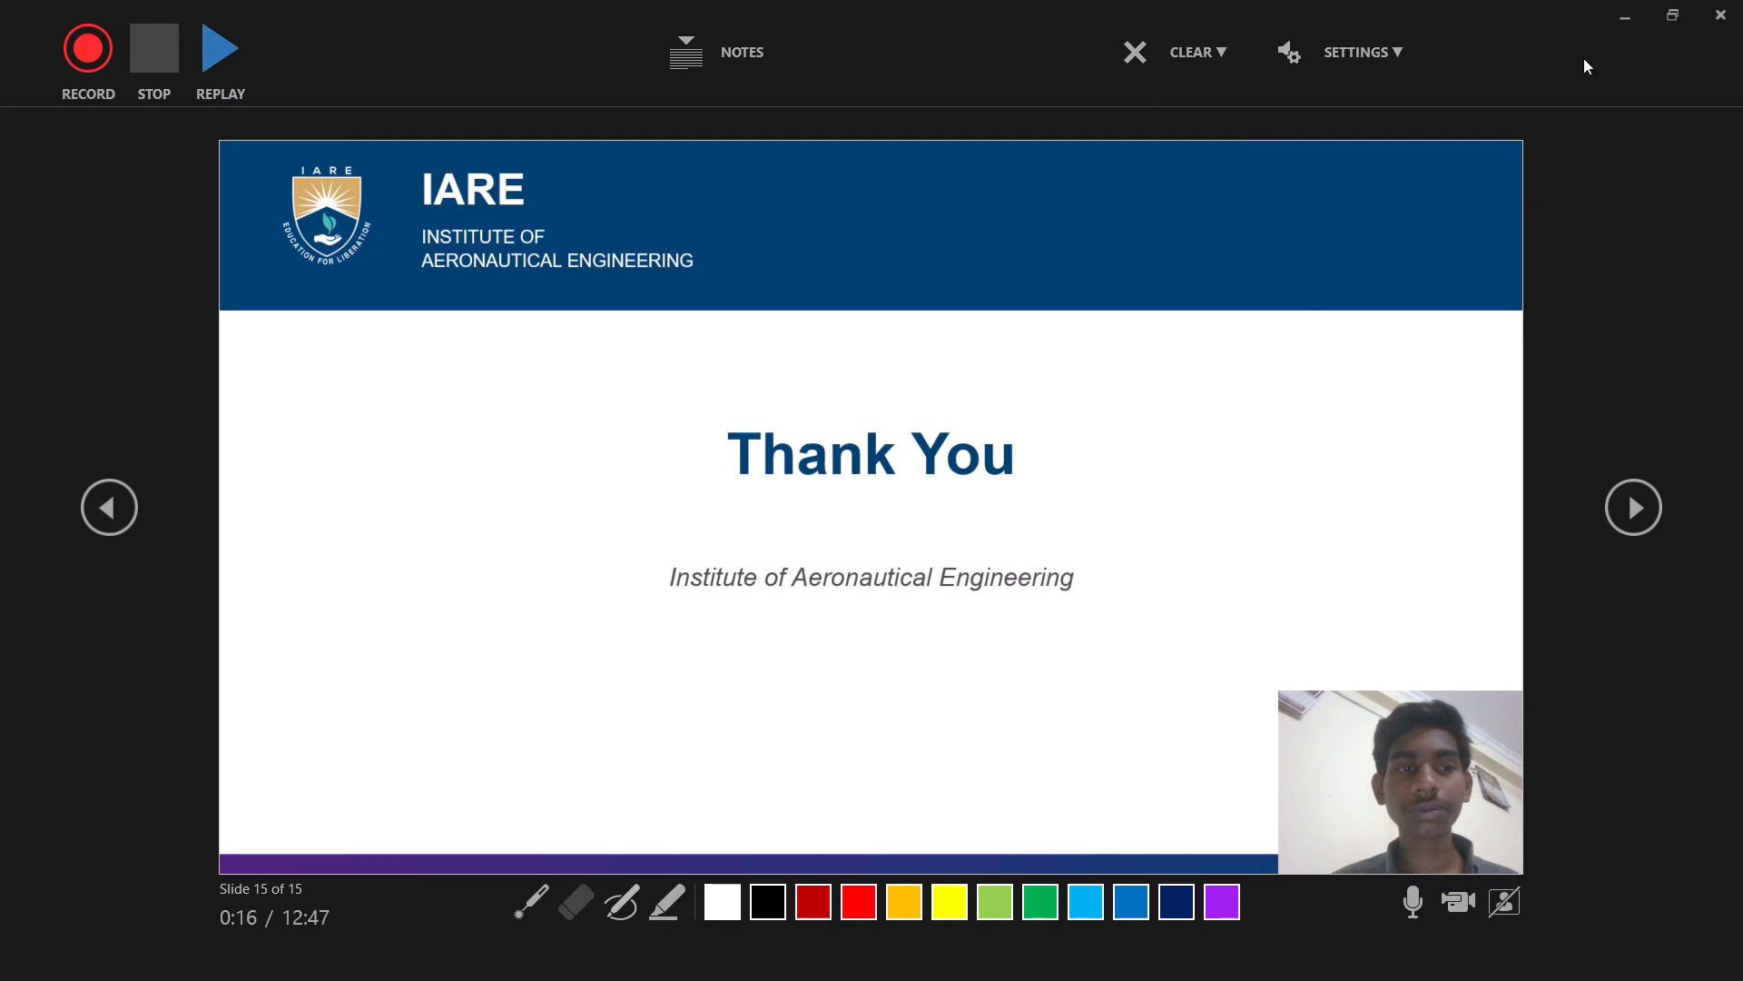
left_click(1634, 520)
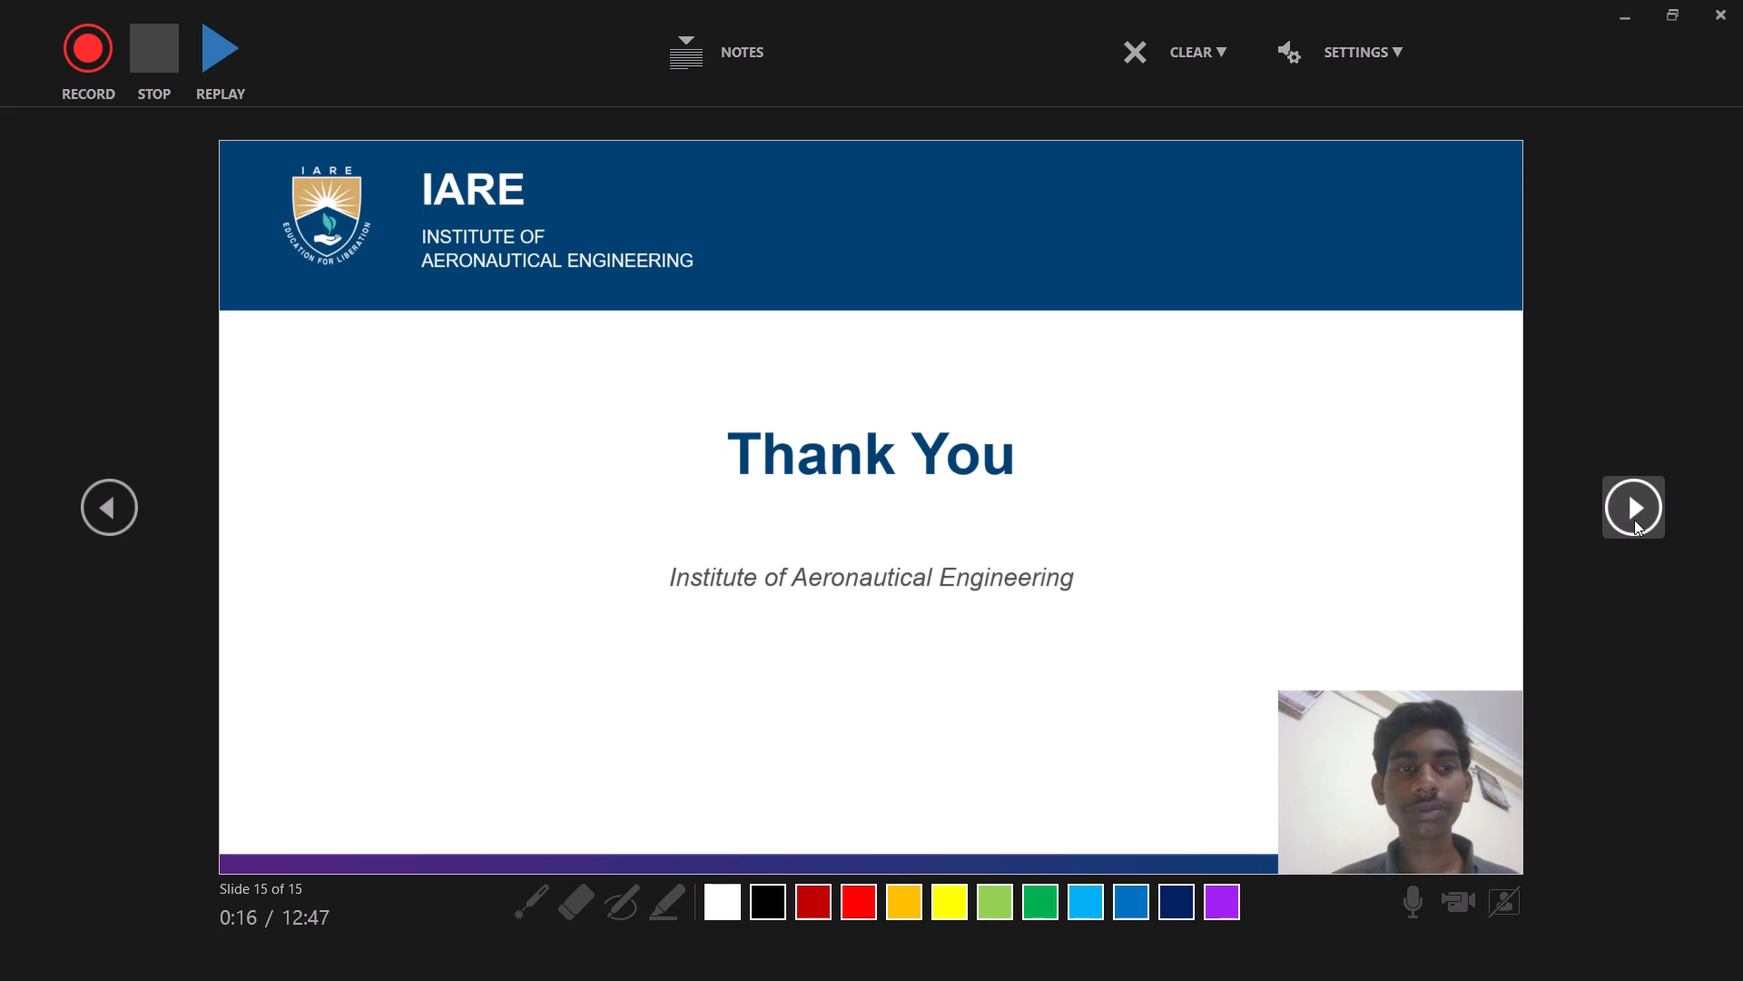
key("Escape")
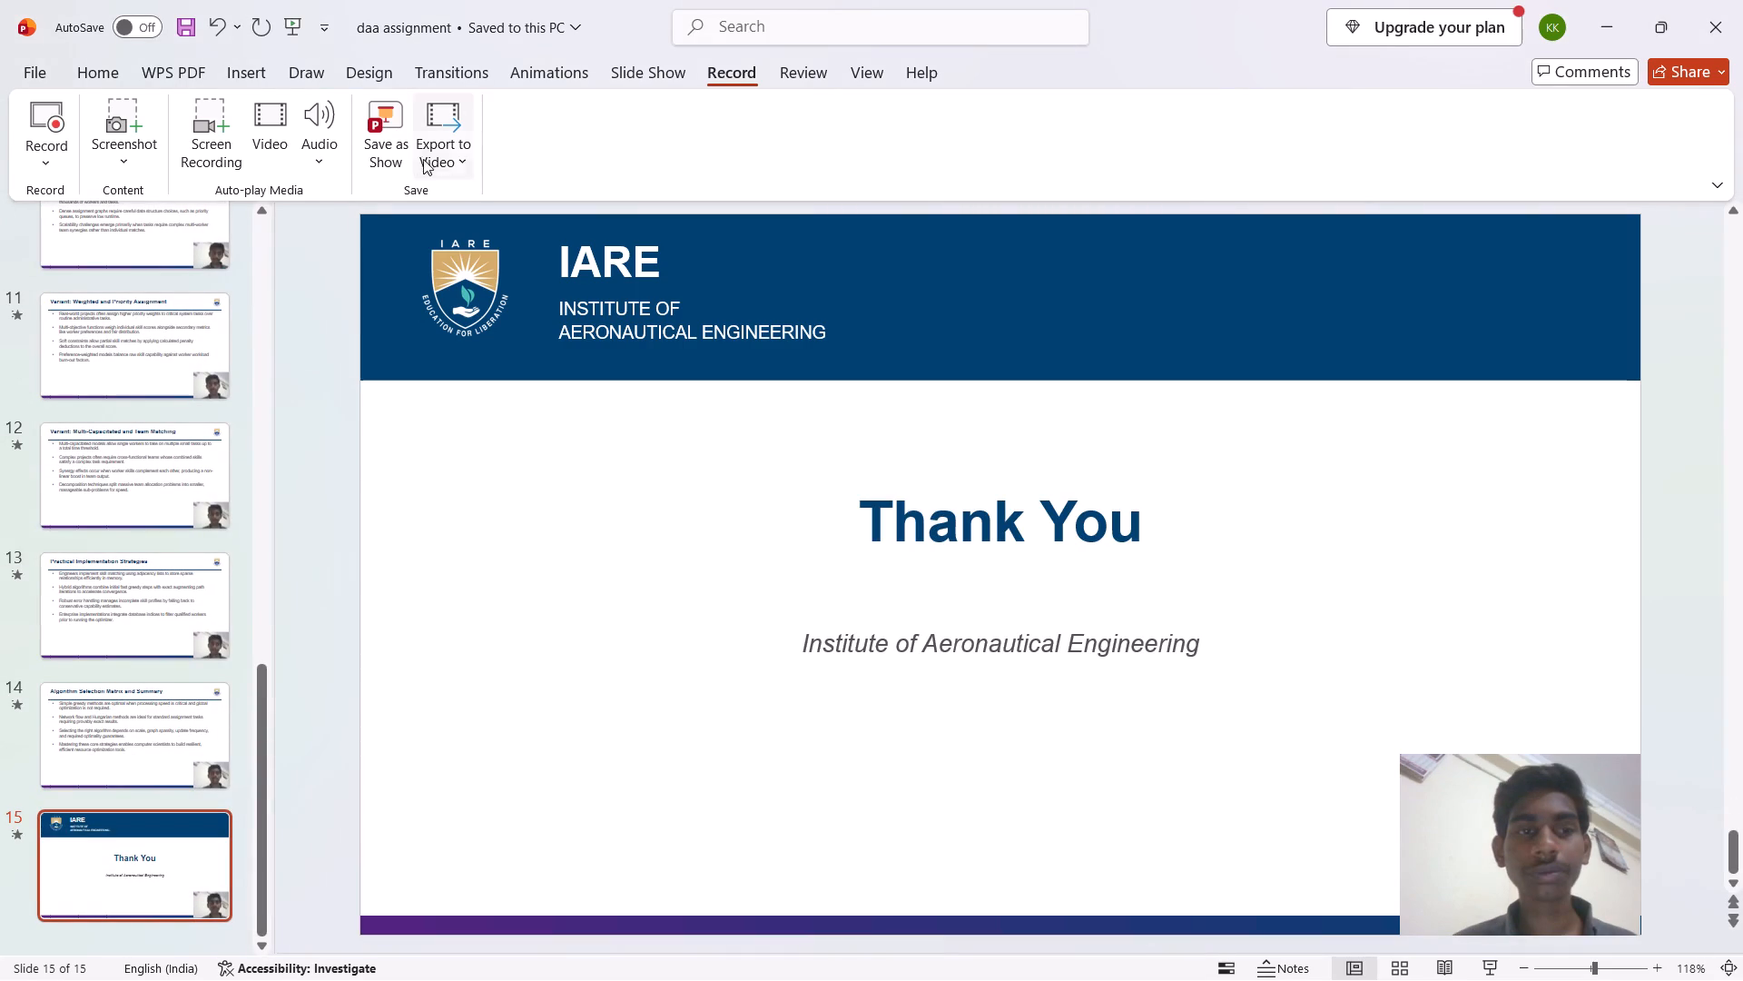
Export the recorded presentation as an MPEG-4 video named "daa assignment" in the Downloads folder.
left_click(459, 150)
left_click(461, 207)
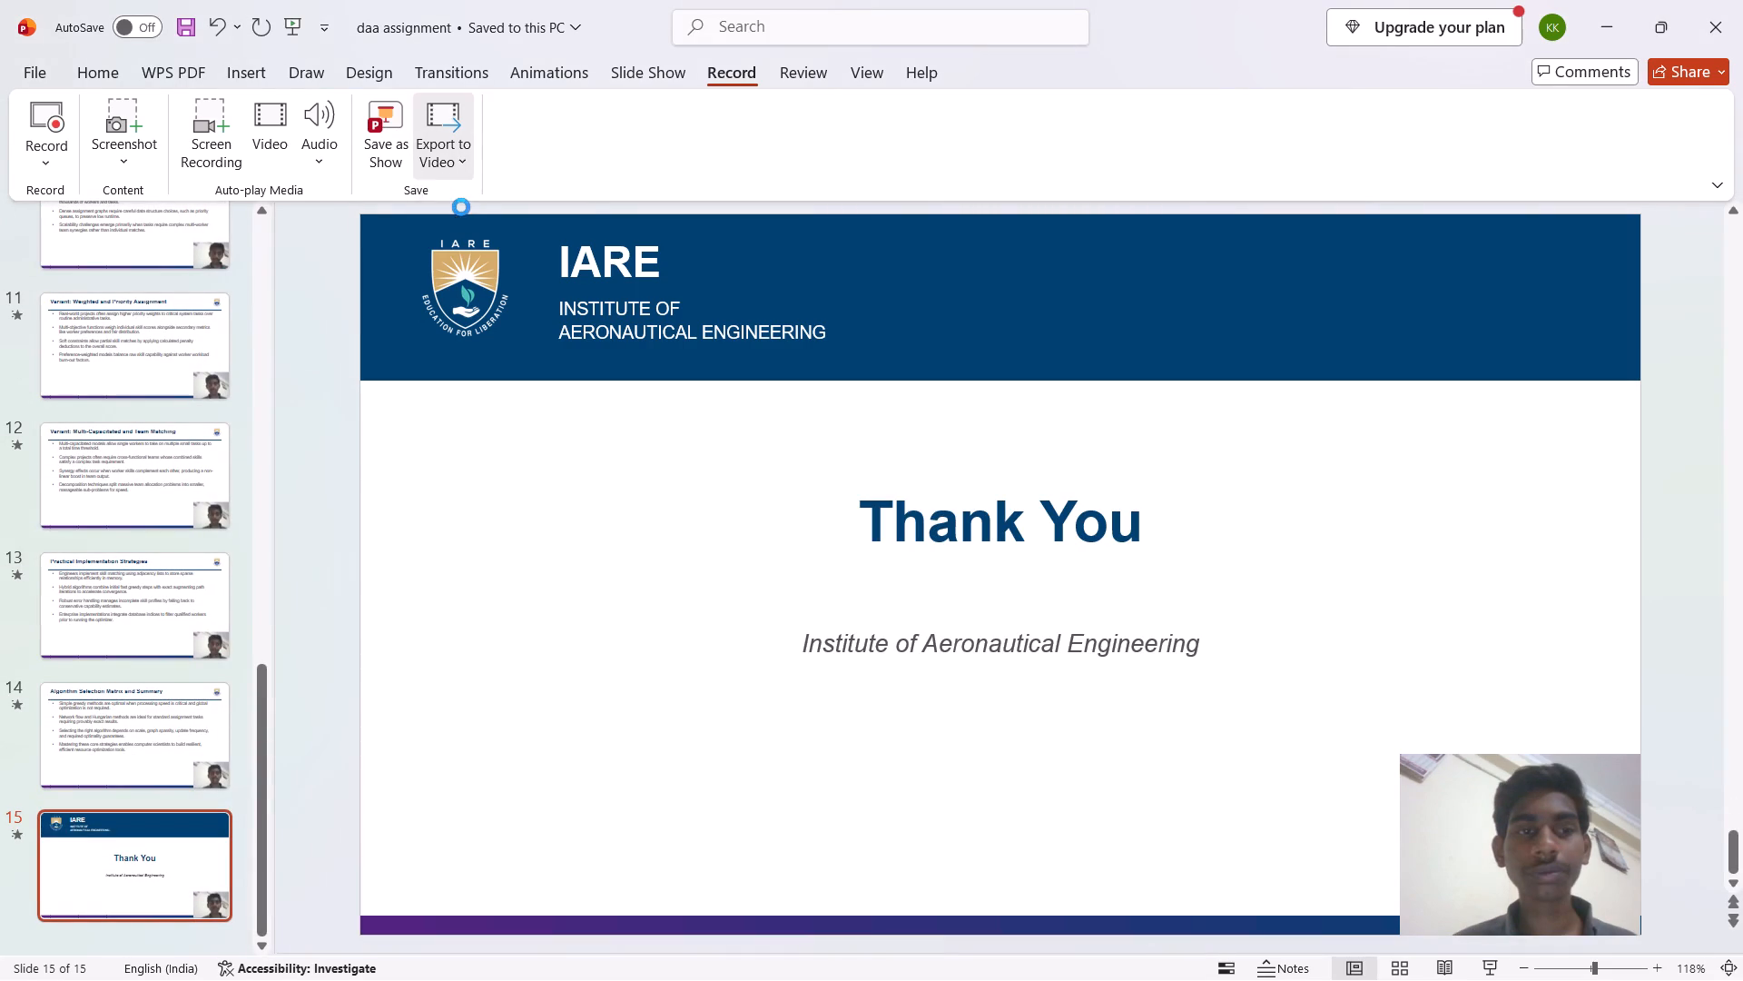
left_click(631, 476)
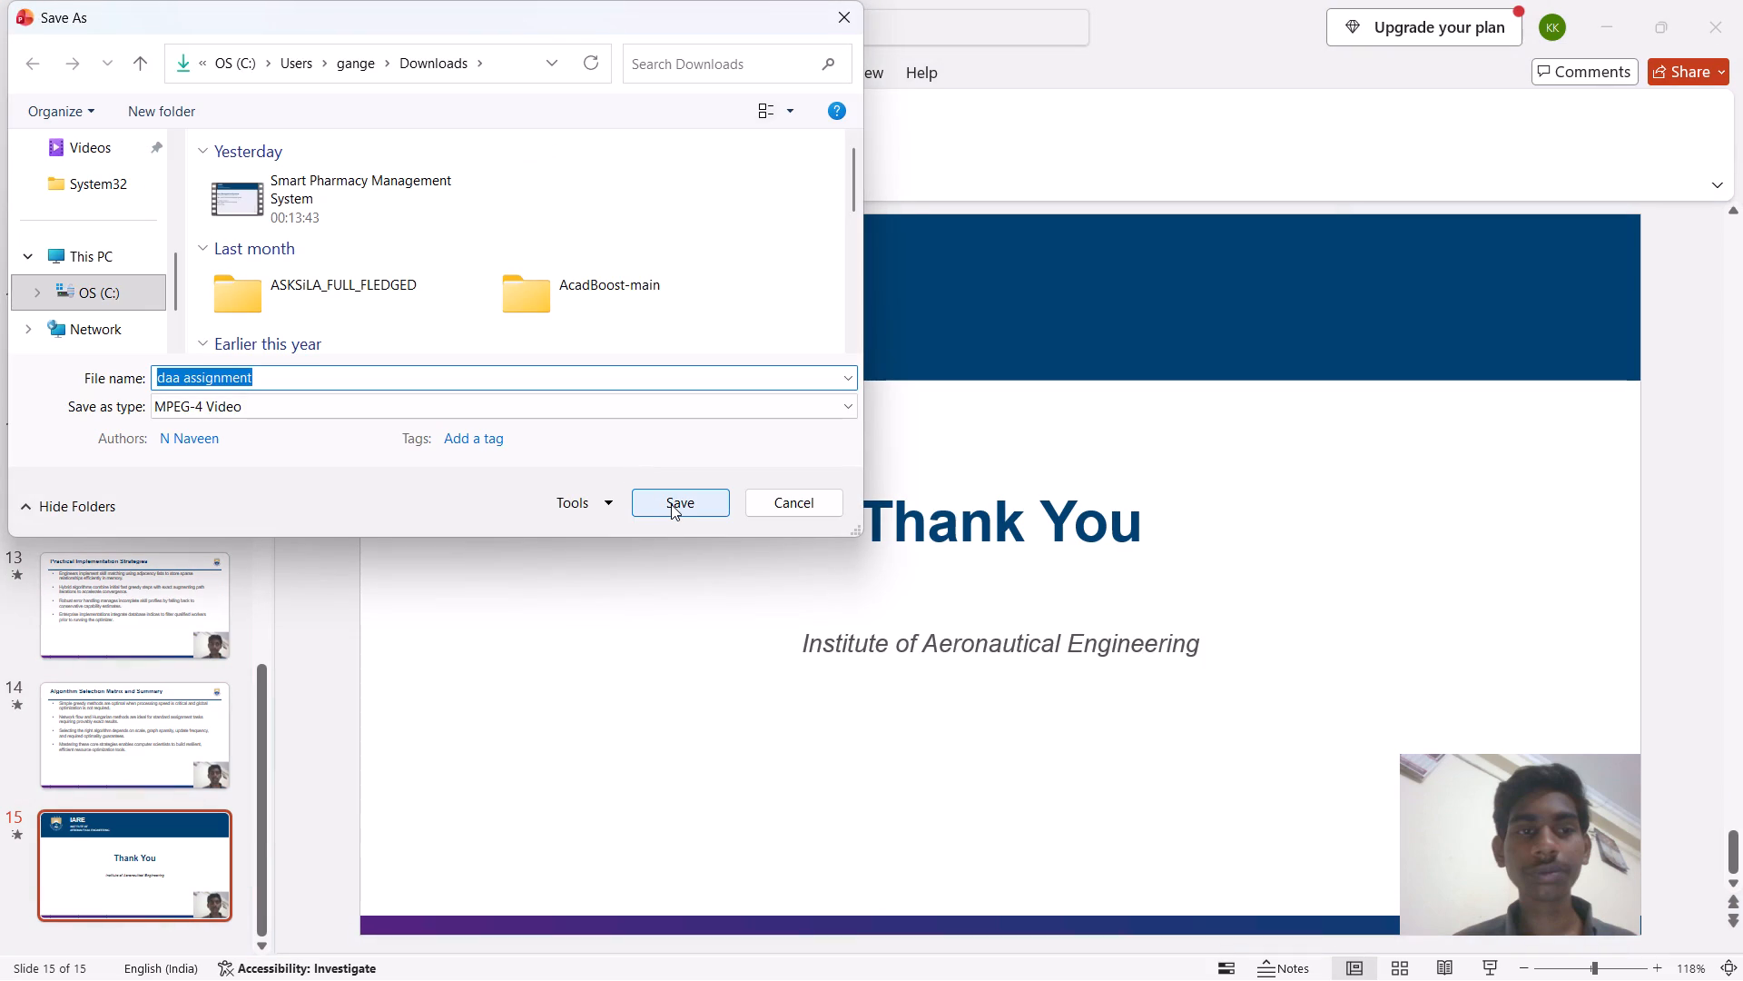
left_click(683, 509)
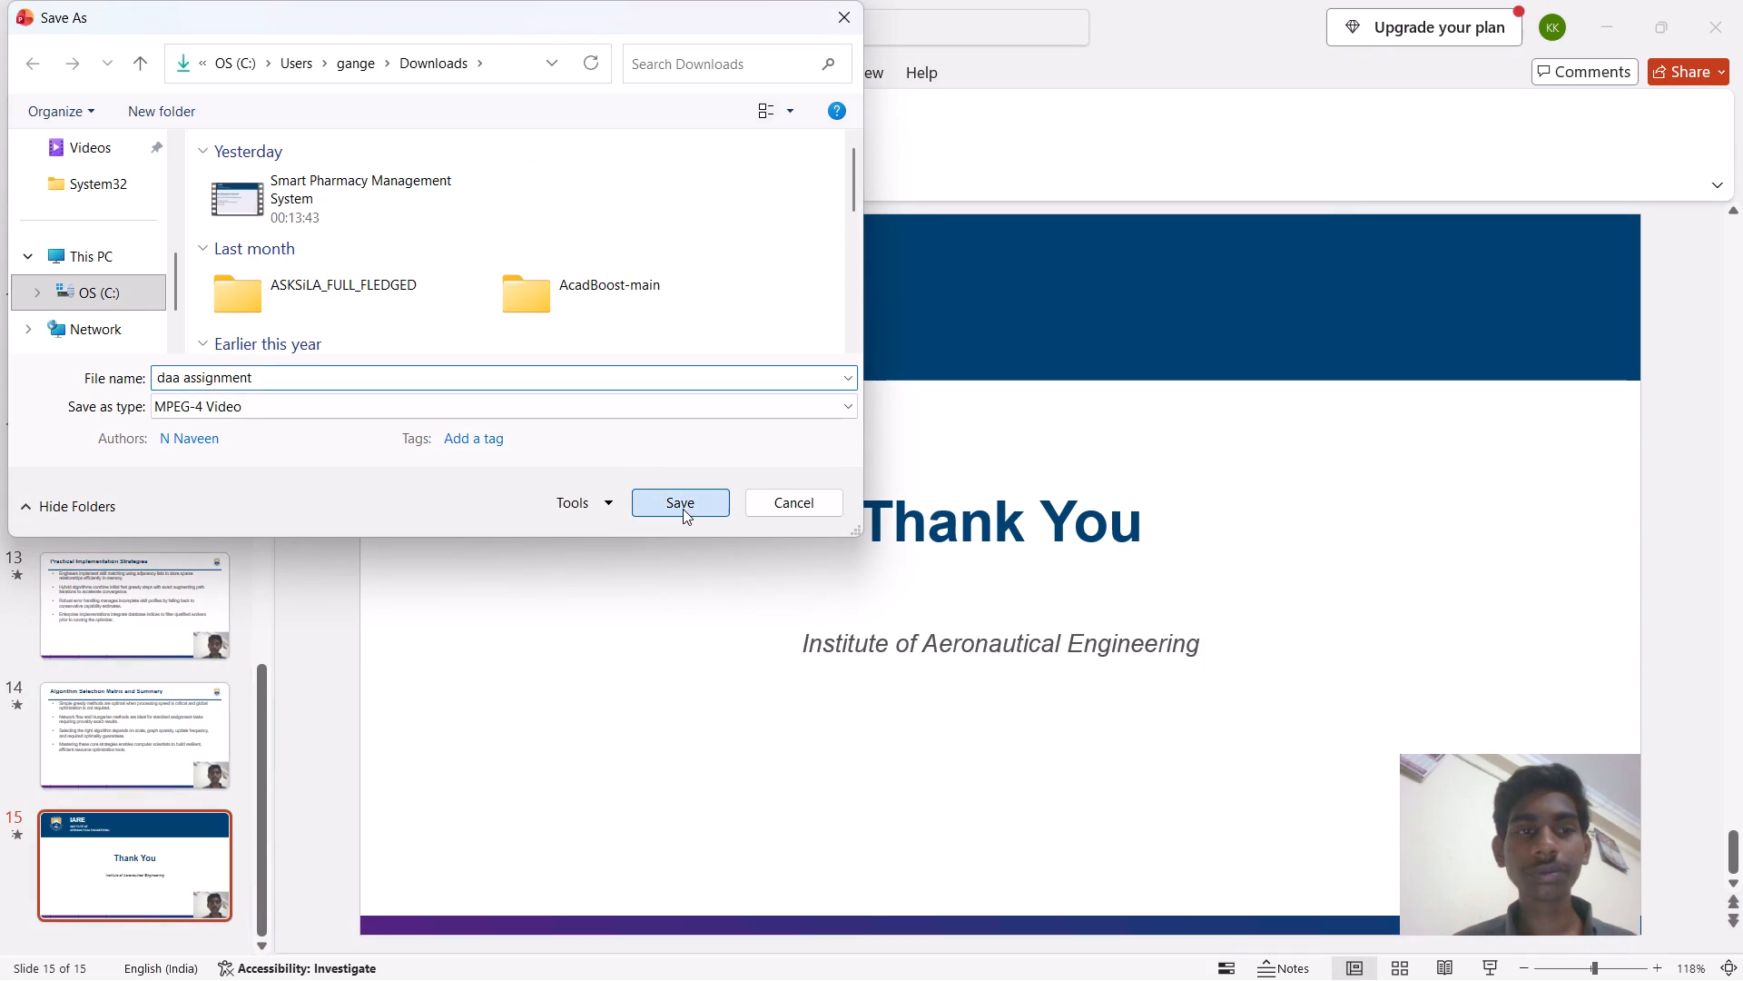
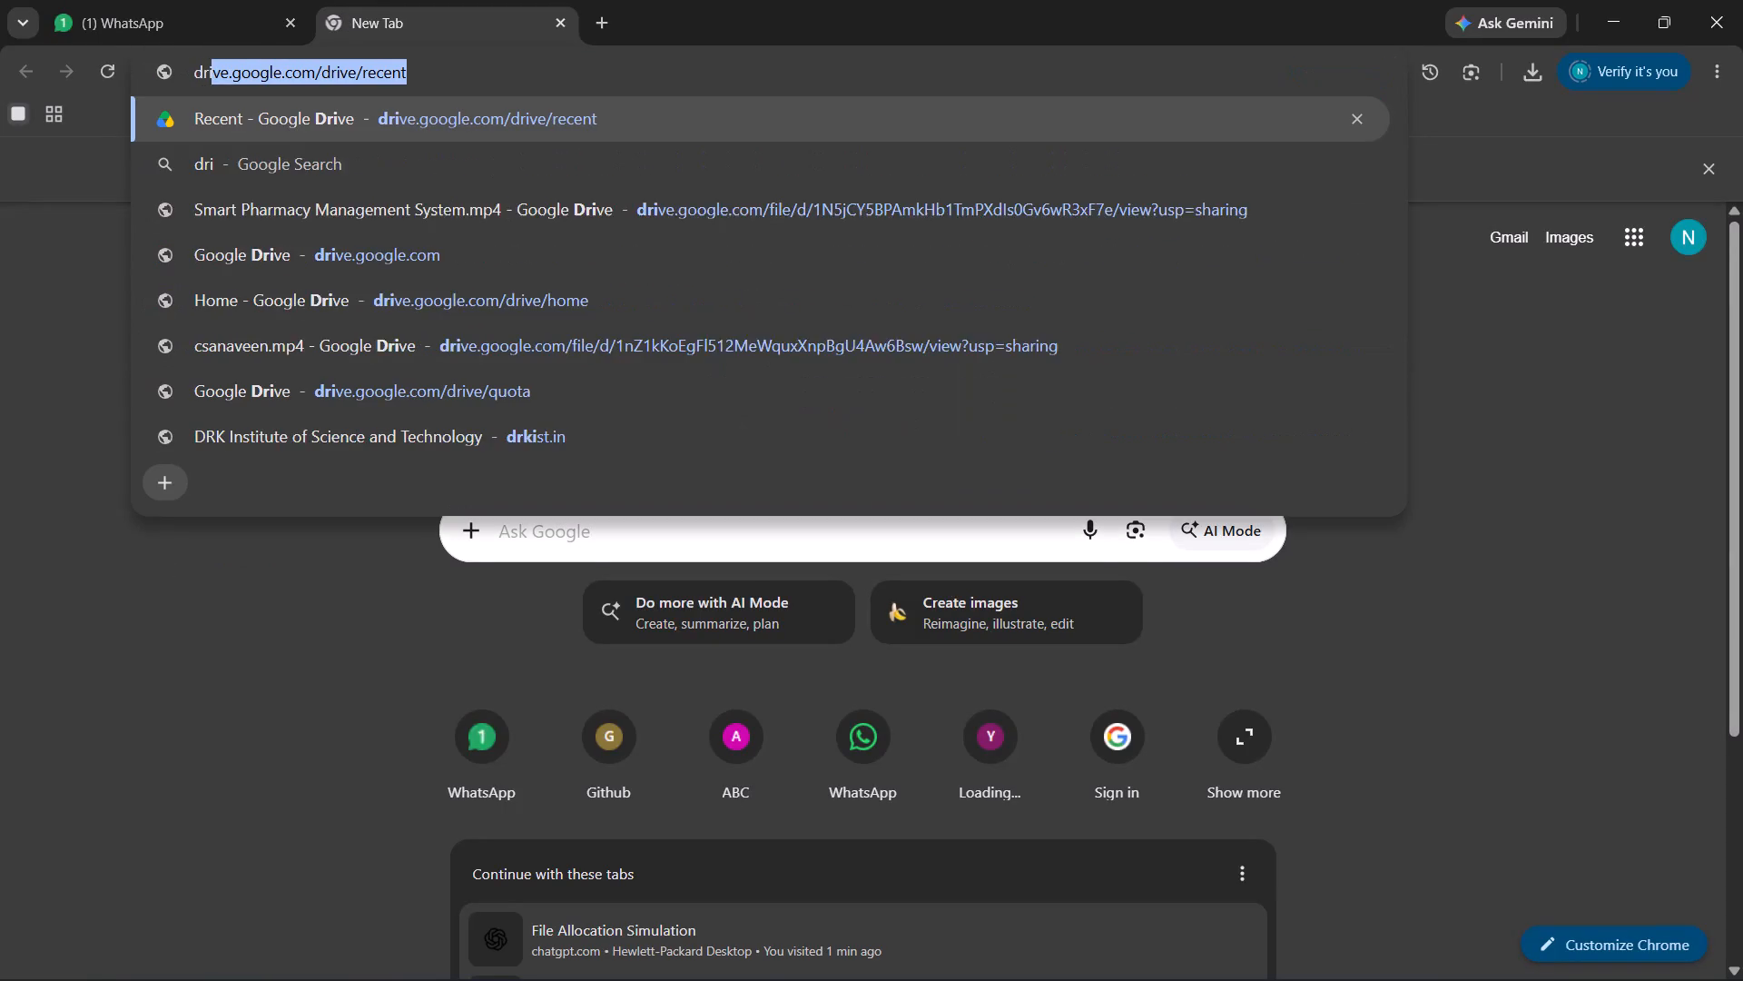
Open the Recent page of Google Drive in the browser.
type("v")
key("e")
key("Return")
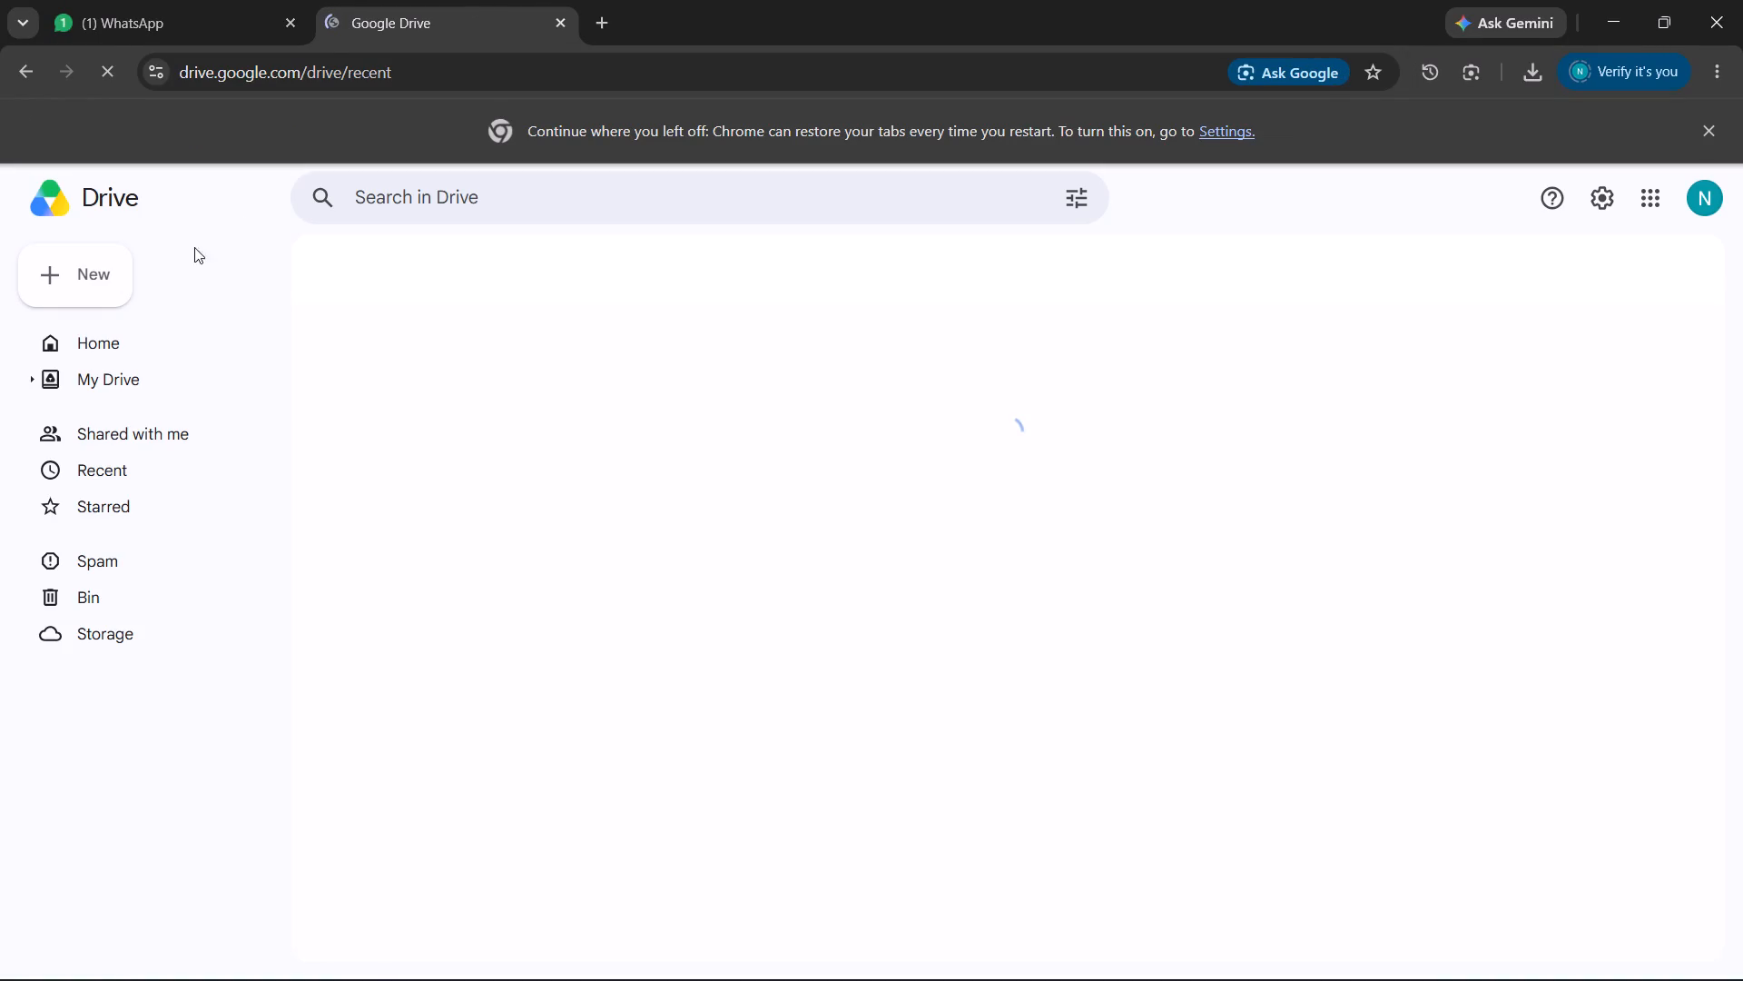
left_click(59, 300)
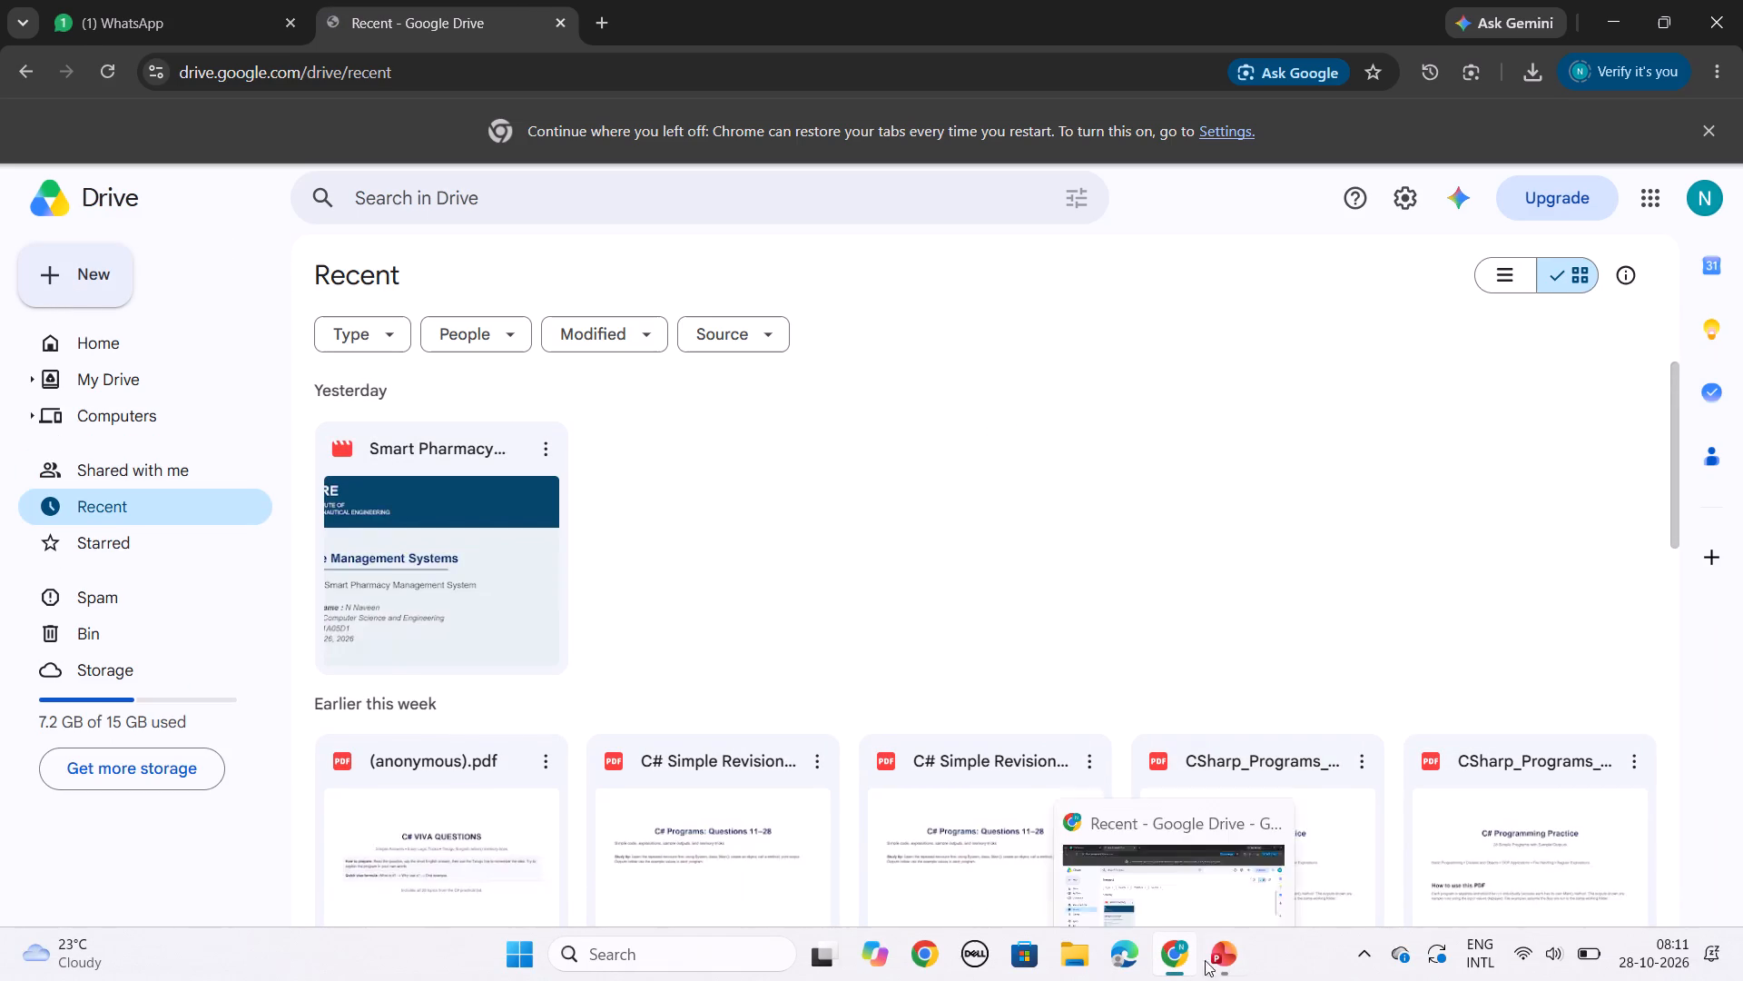
Switch to PowerPoint and close the "daa assignment" presentation, saving its changes in the Downloads folder.
left_click(1216, 956)
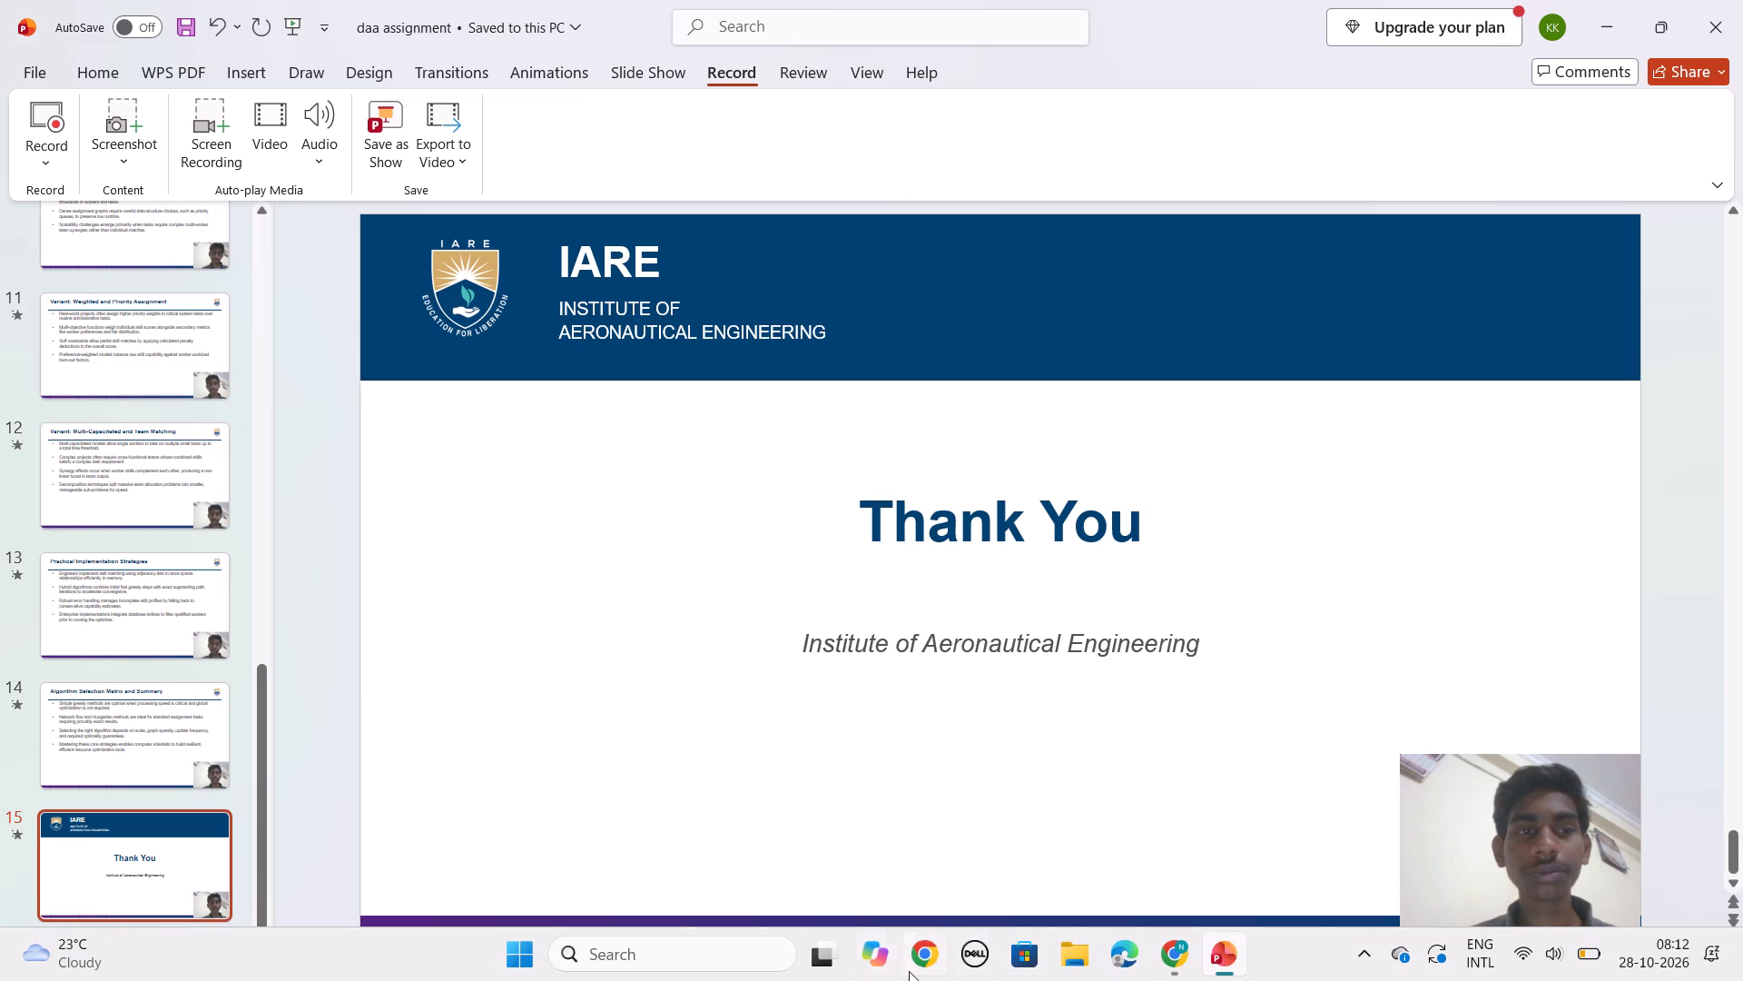
left_click(1098, 980)
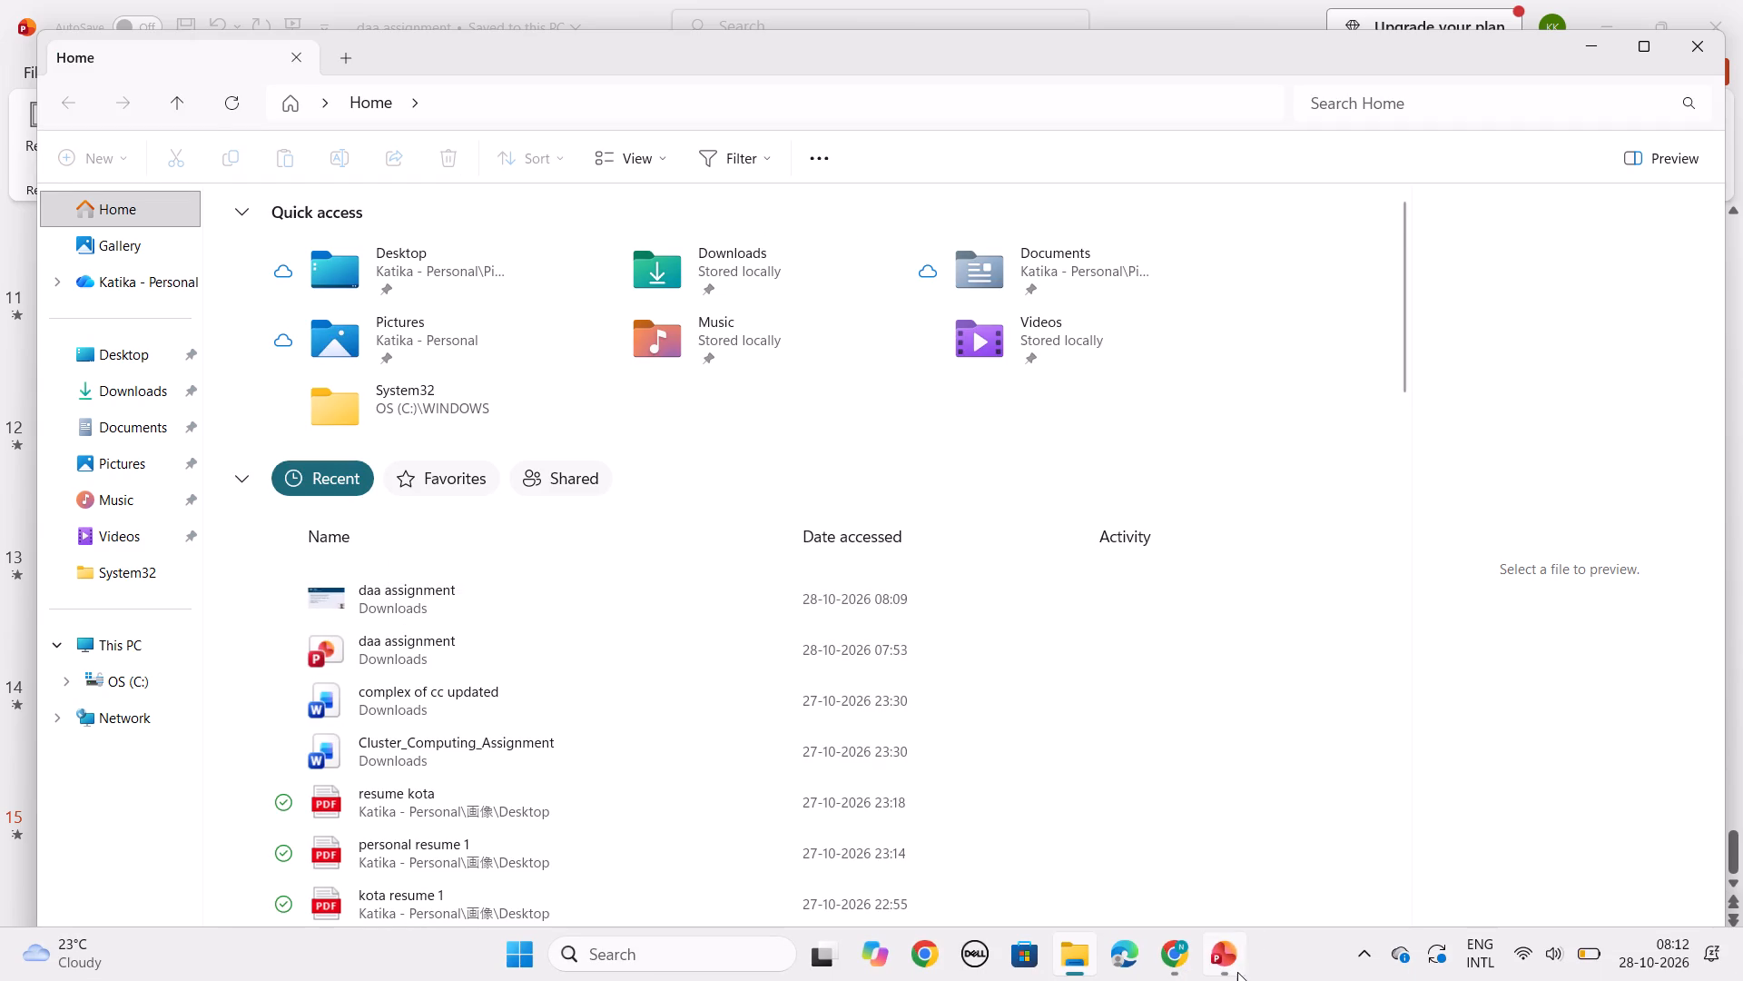
left_click(1237, 972)
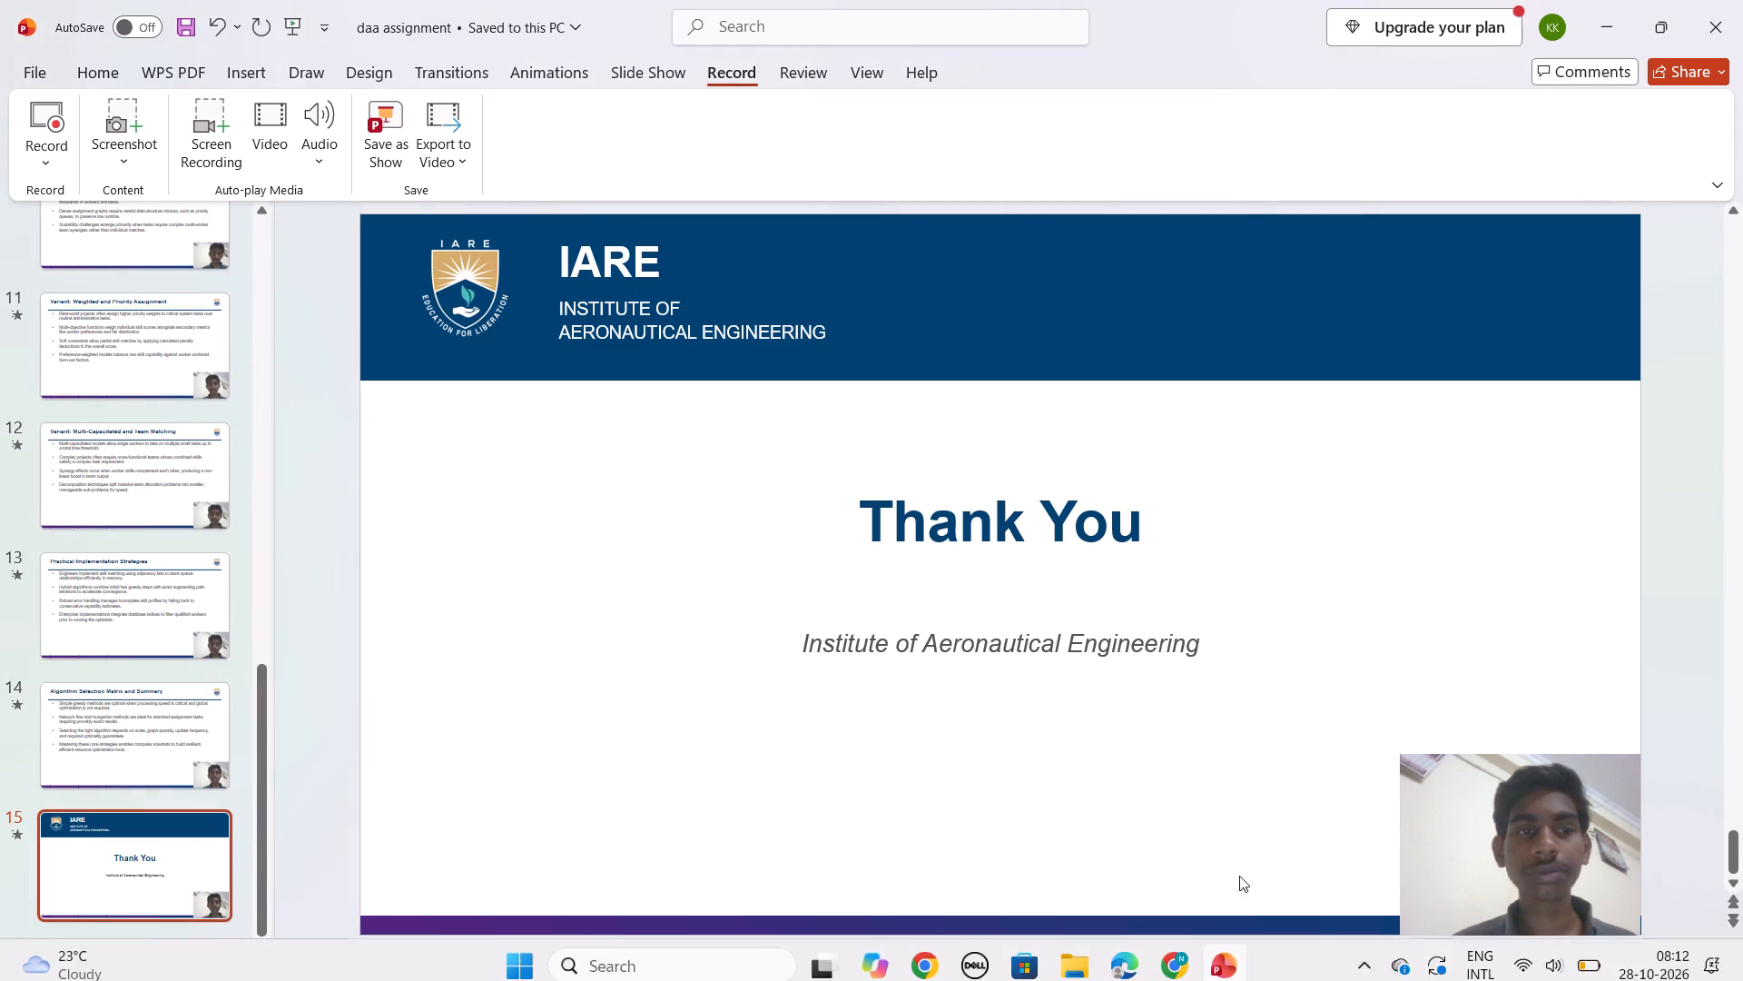
left_click(1742, 0)
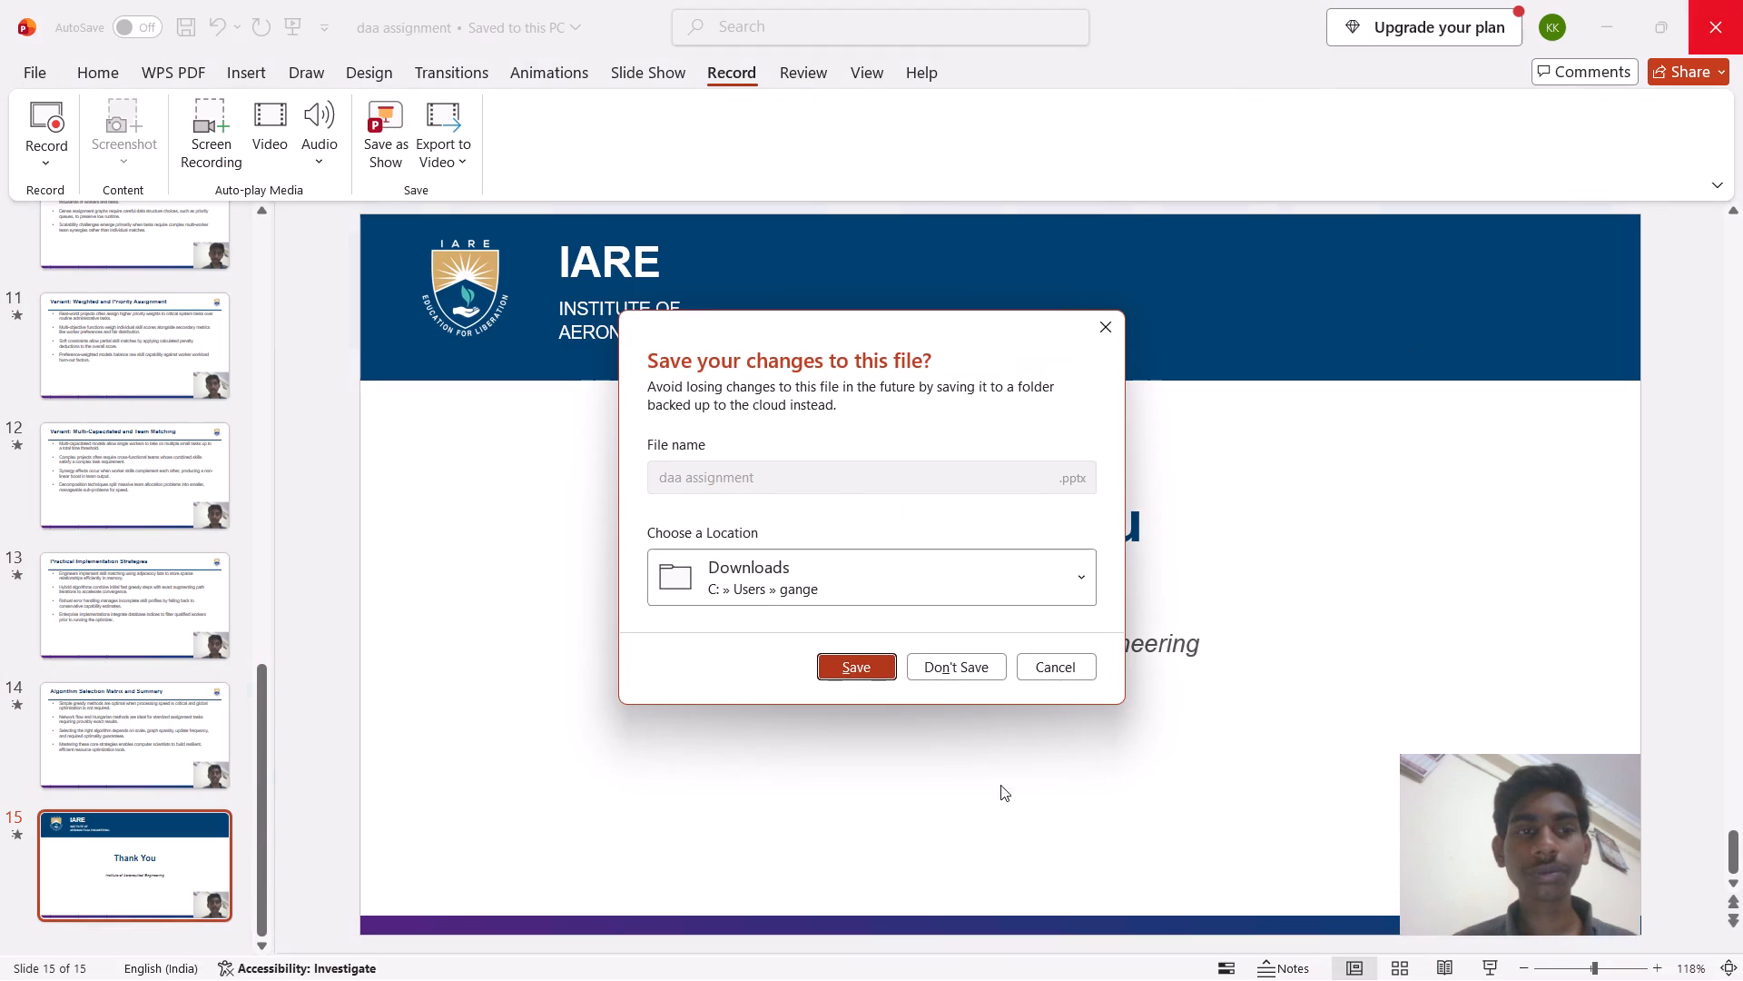
left_click(887, 661)
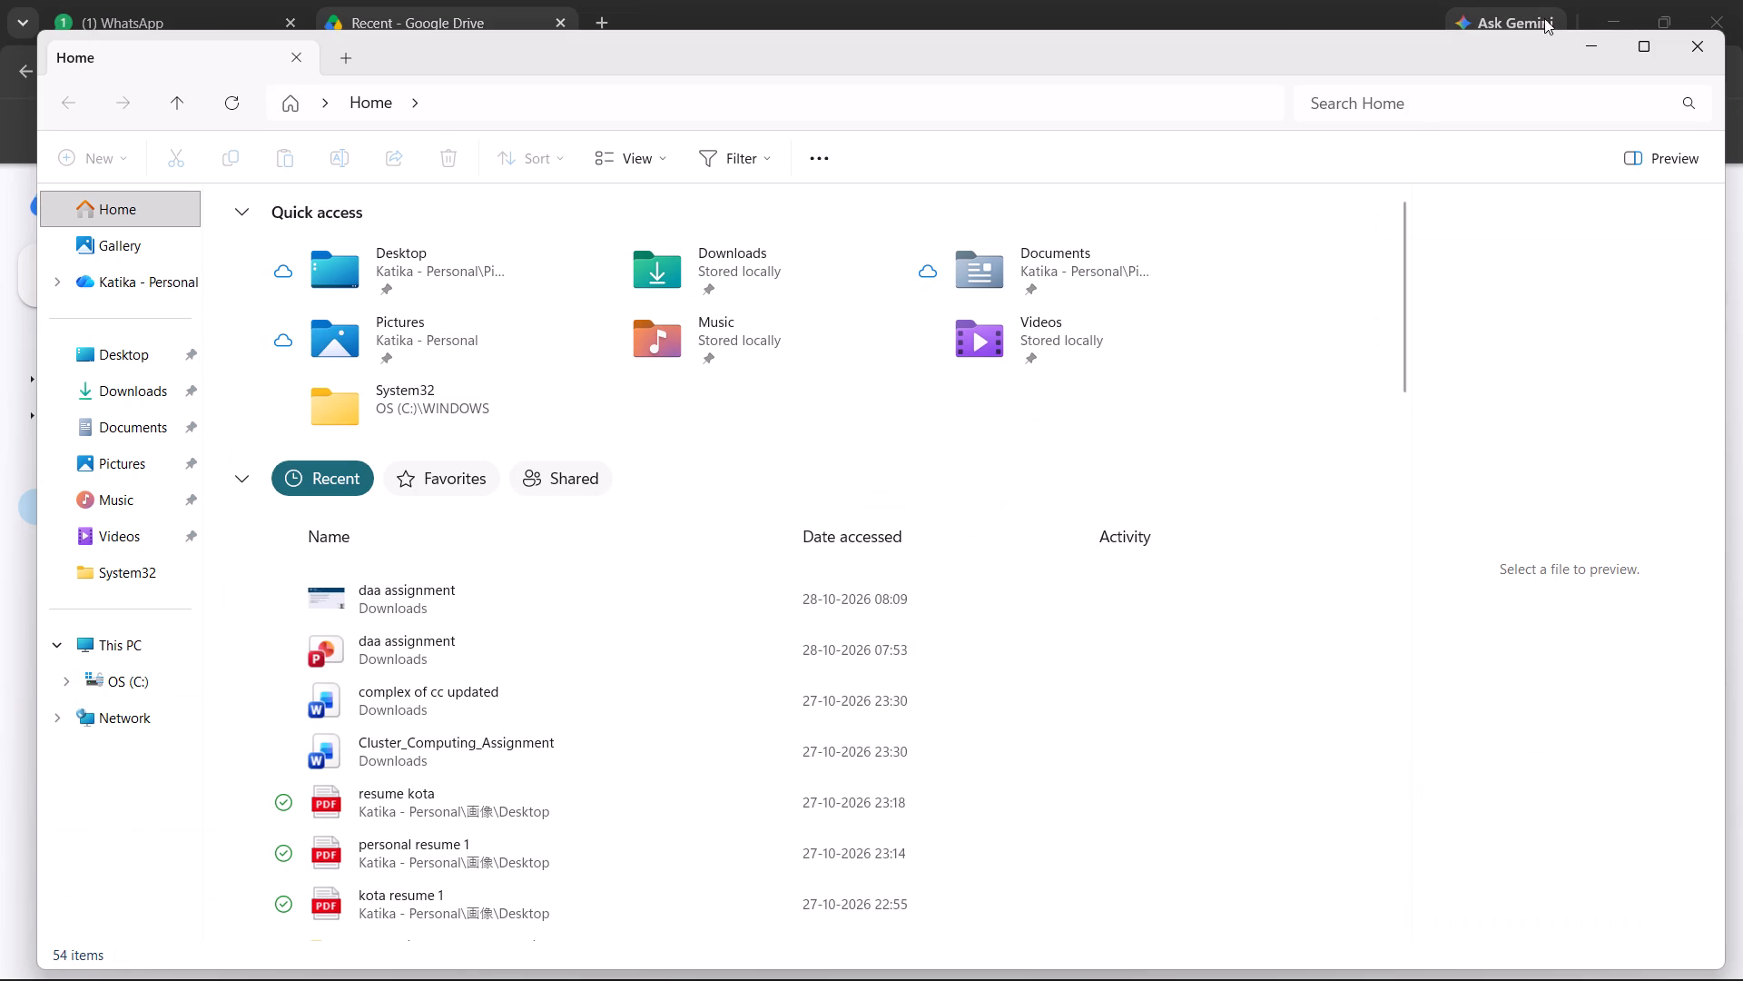
Return to Google Drive and upload the "daa assignment" video from the Downloads folder.
left_click(1575, 48)
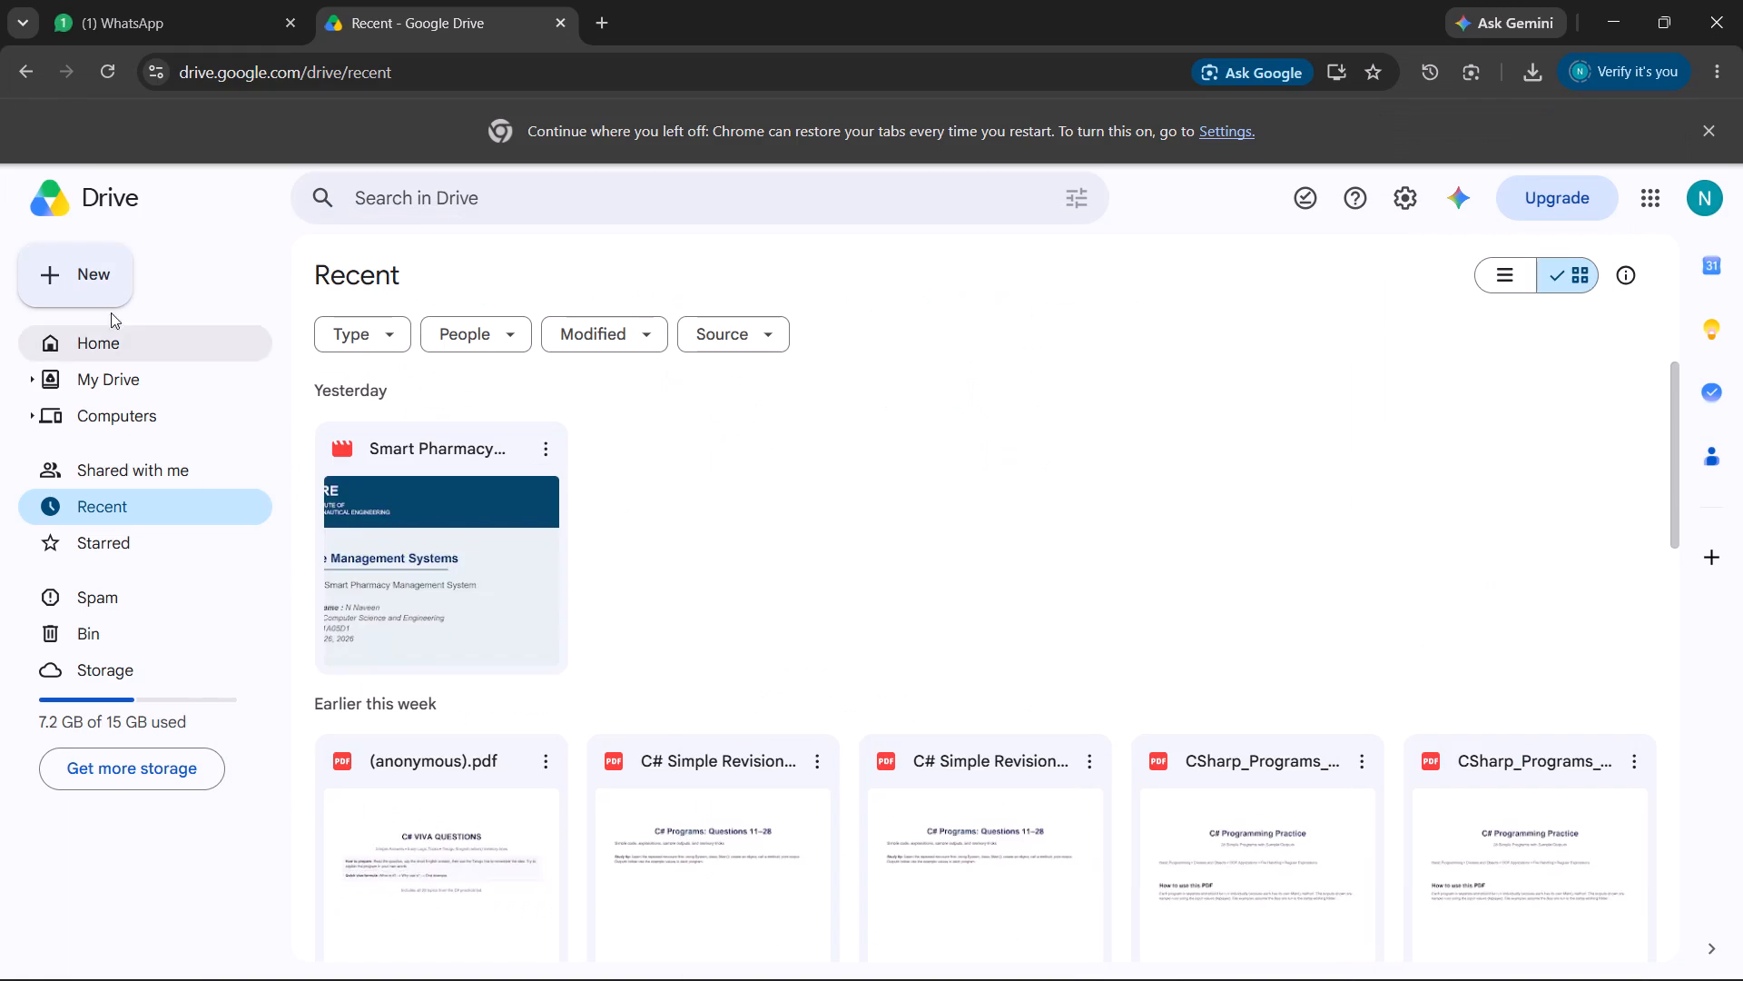
left_click(121, 245)
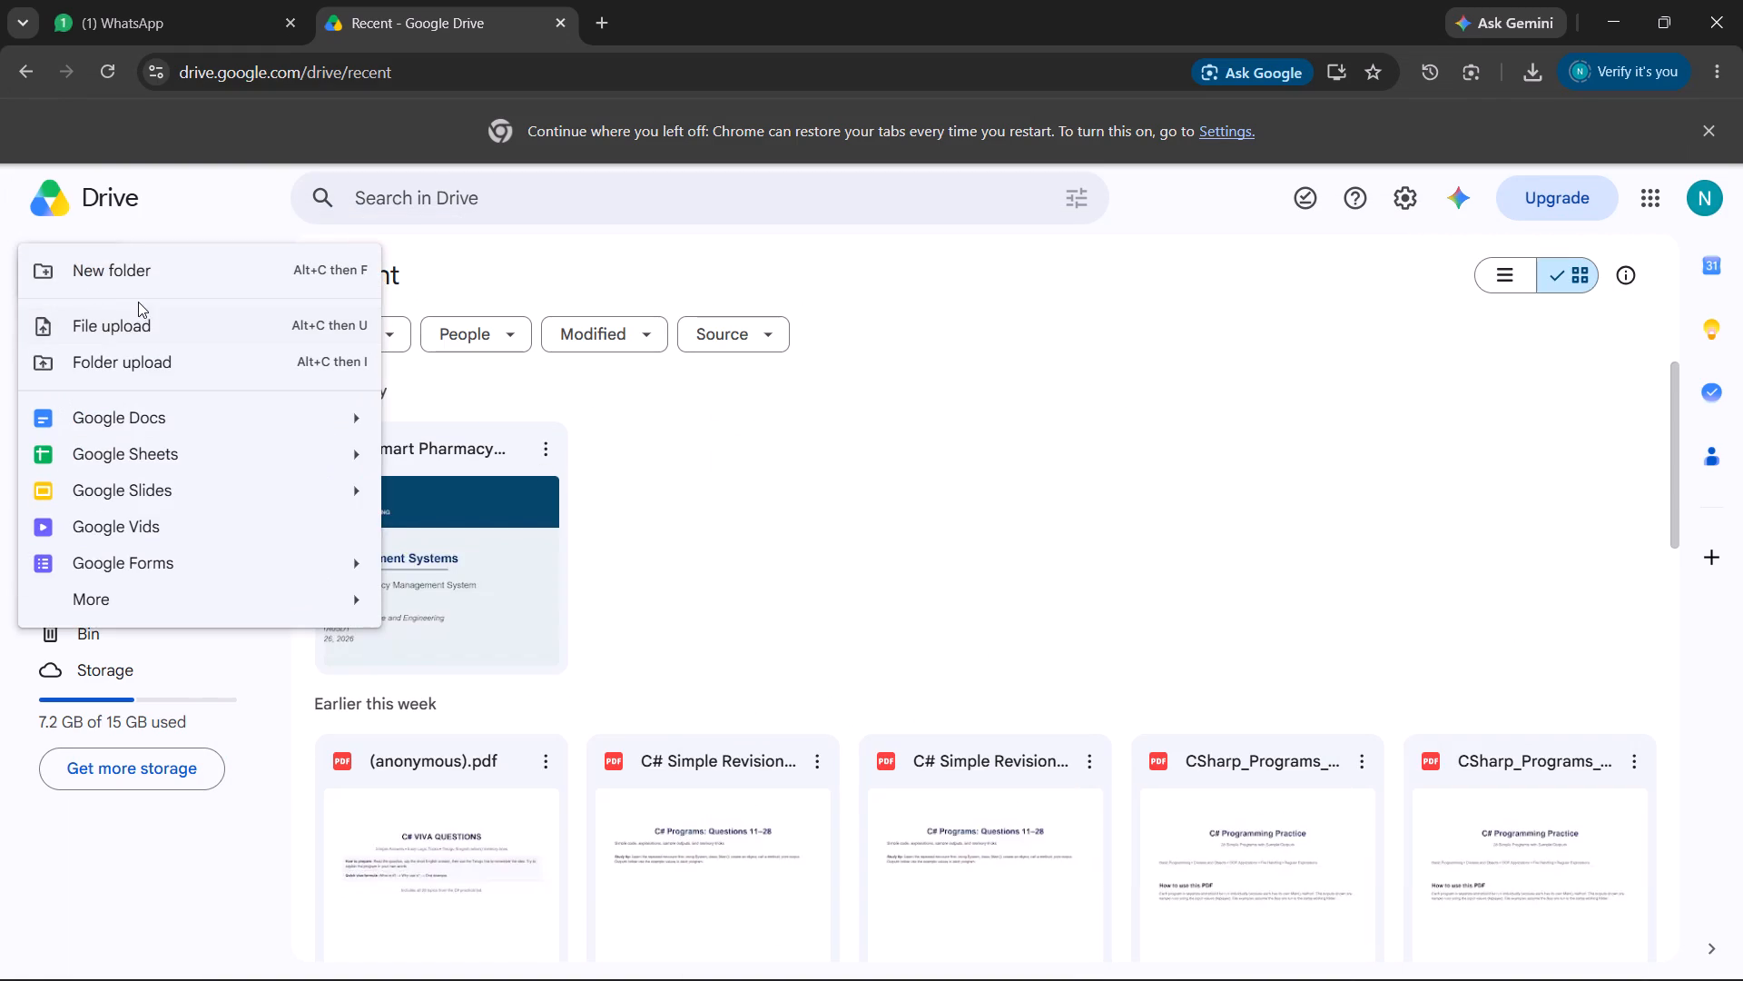
left_click(127, 333)
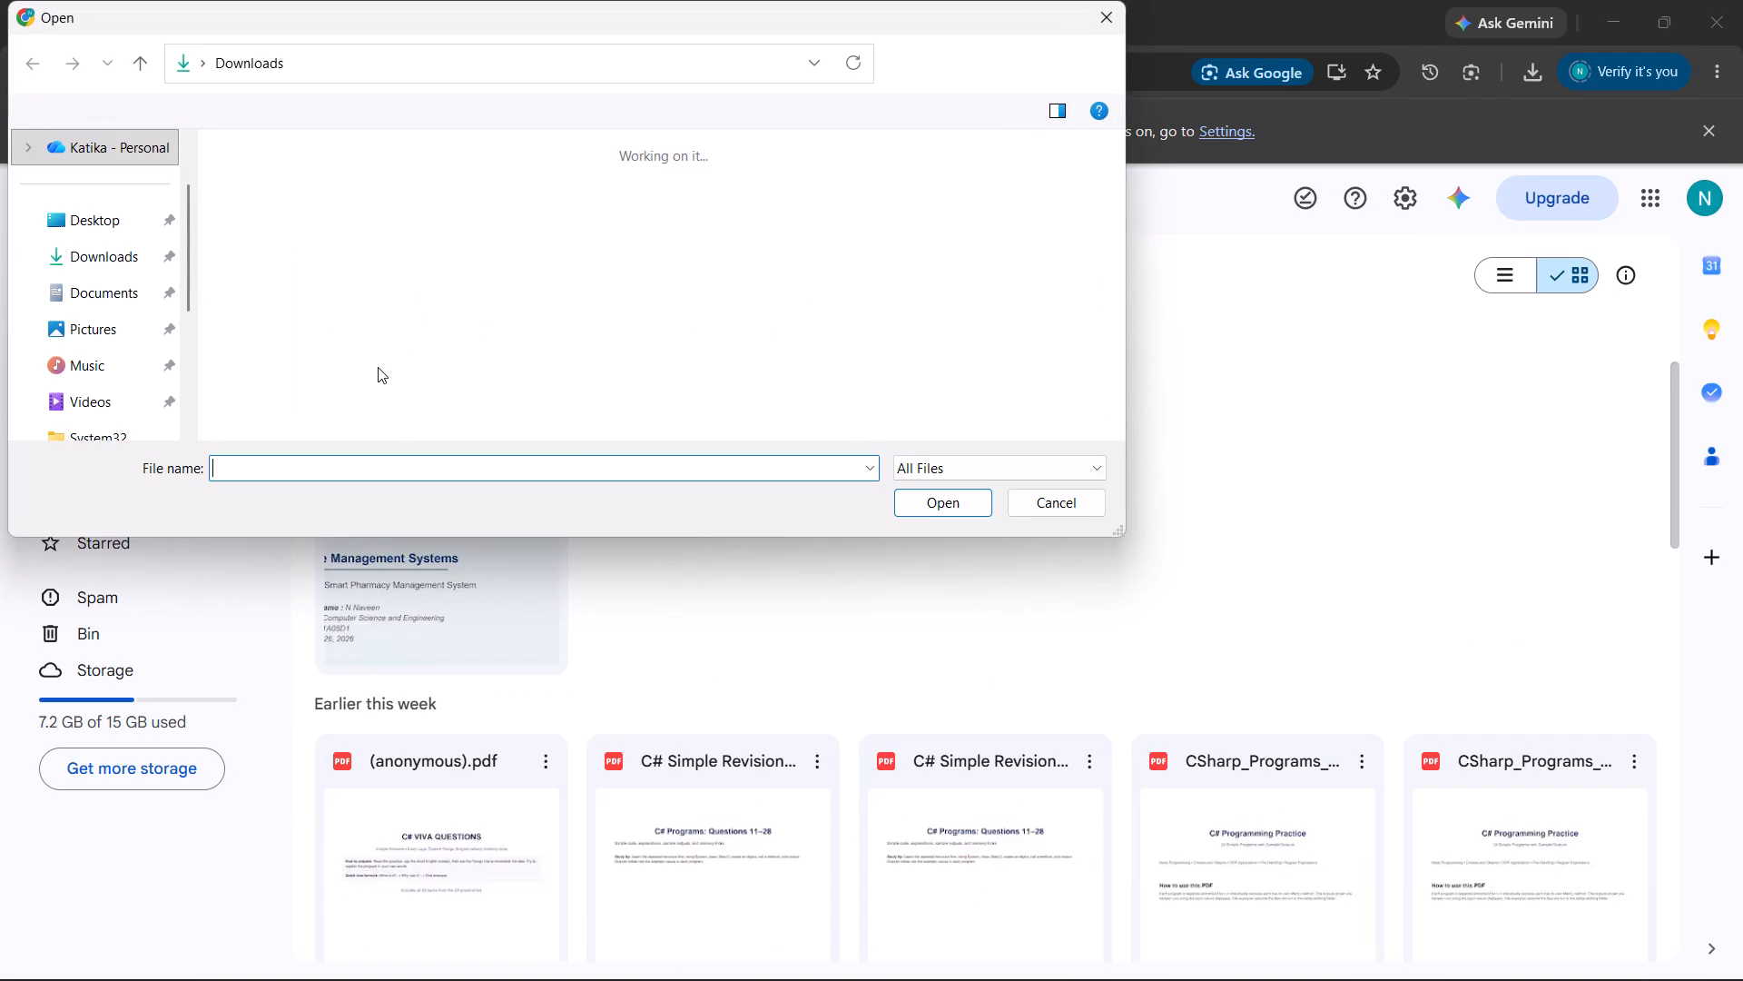
left_click(405, 188)
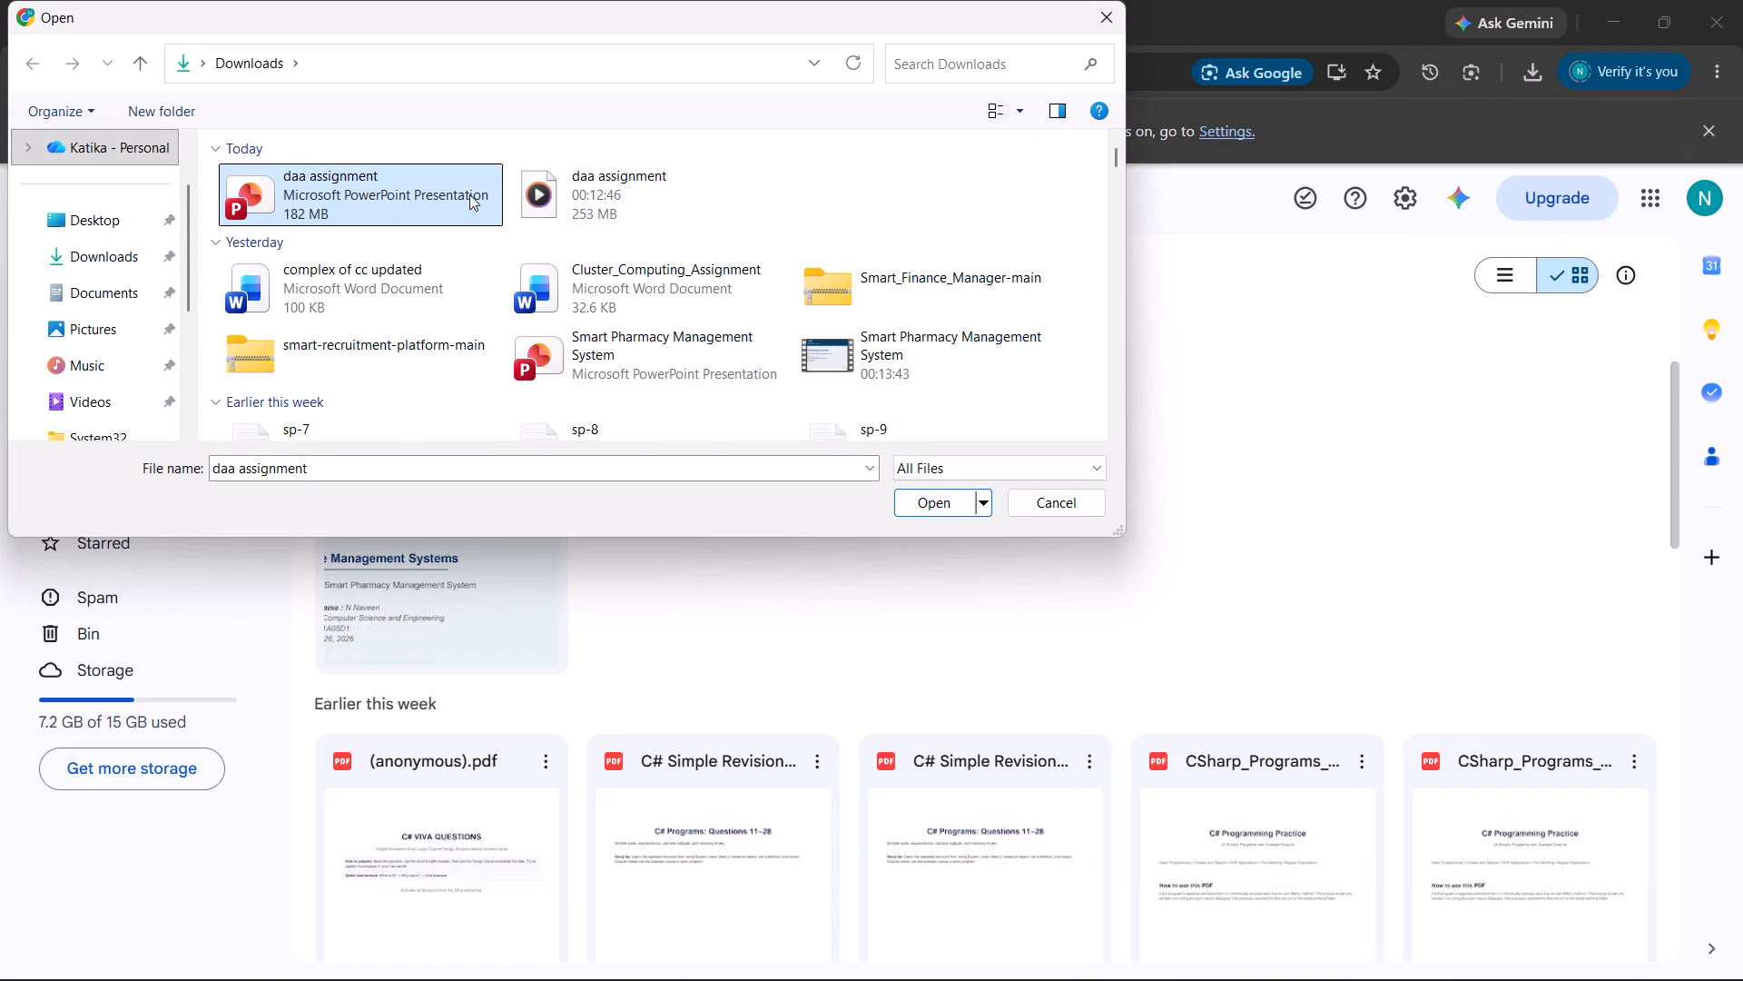
left_click(540, 202)
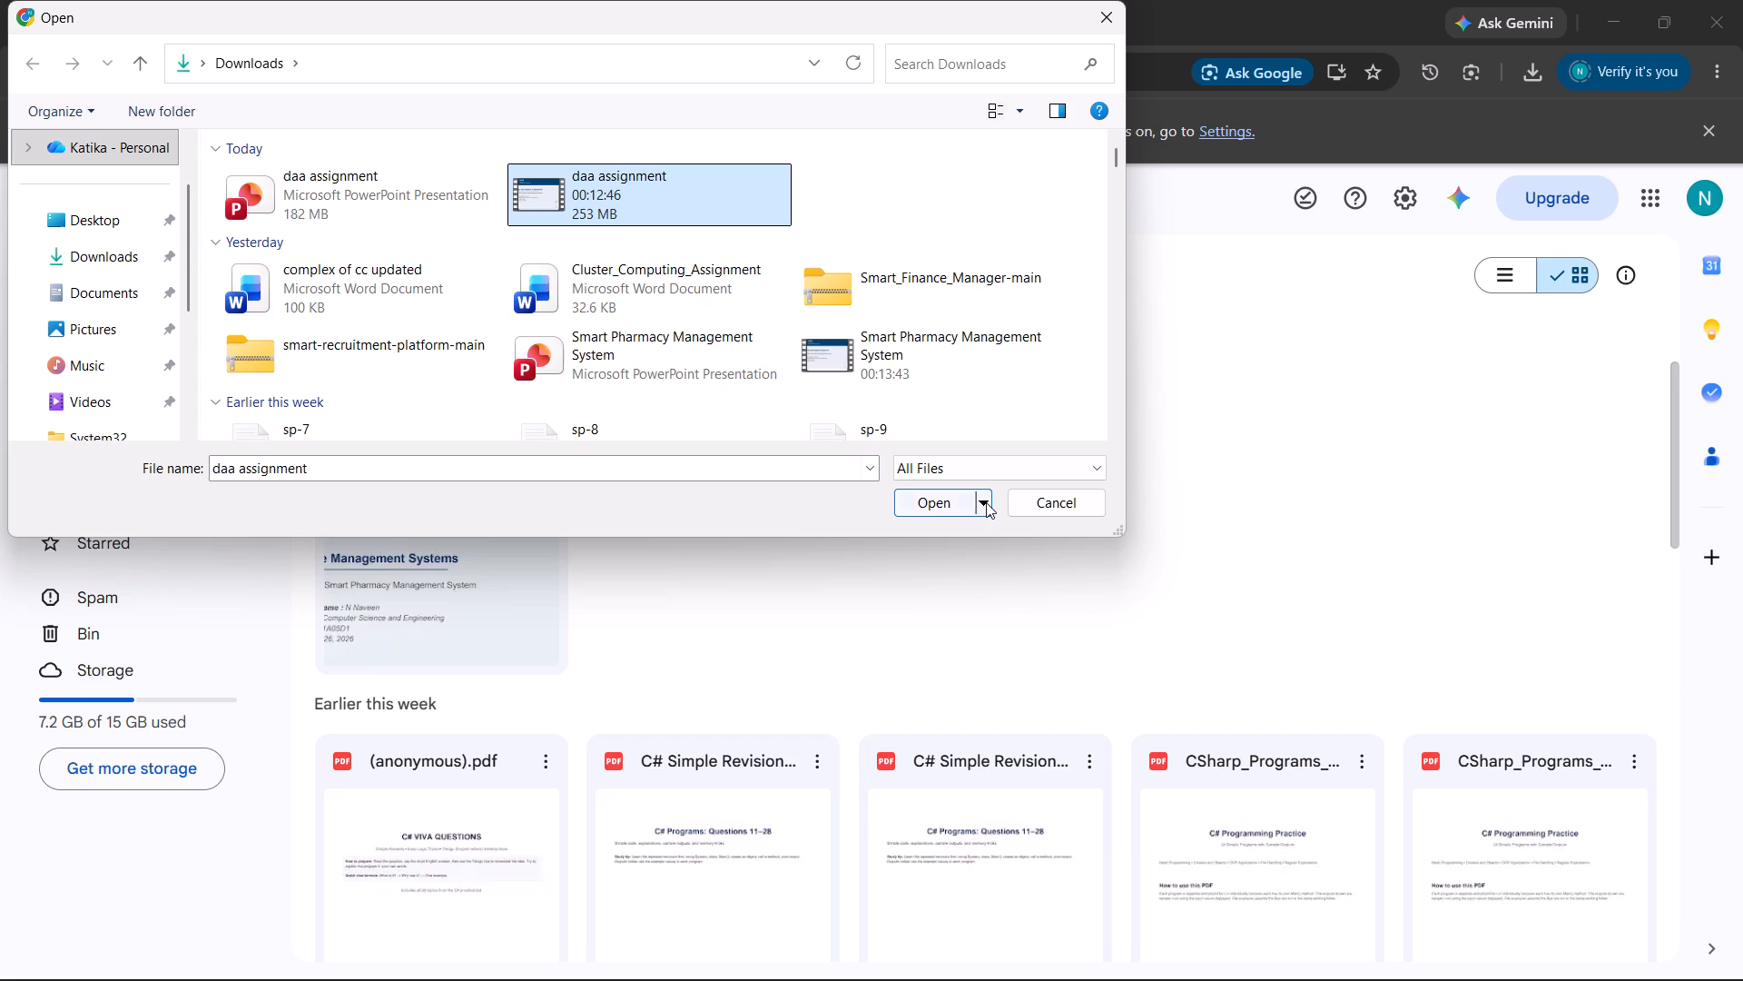
left_click(921, 500)
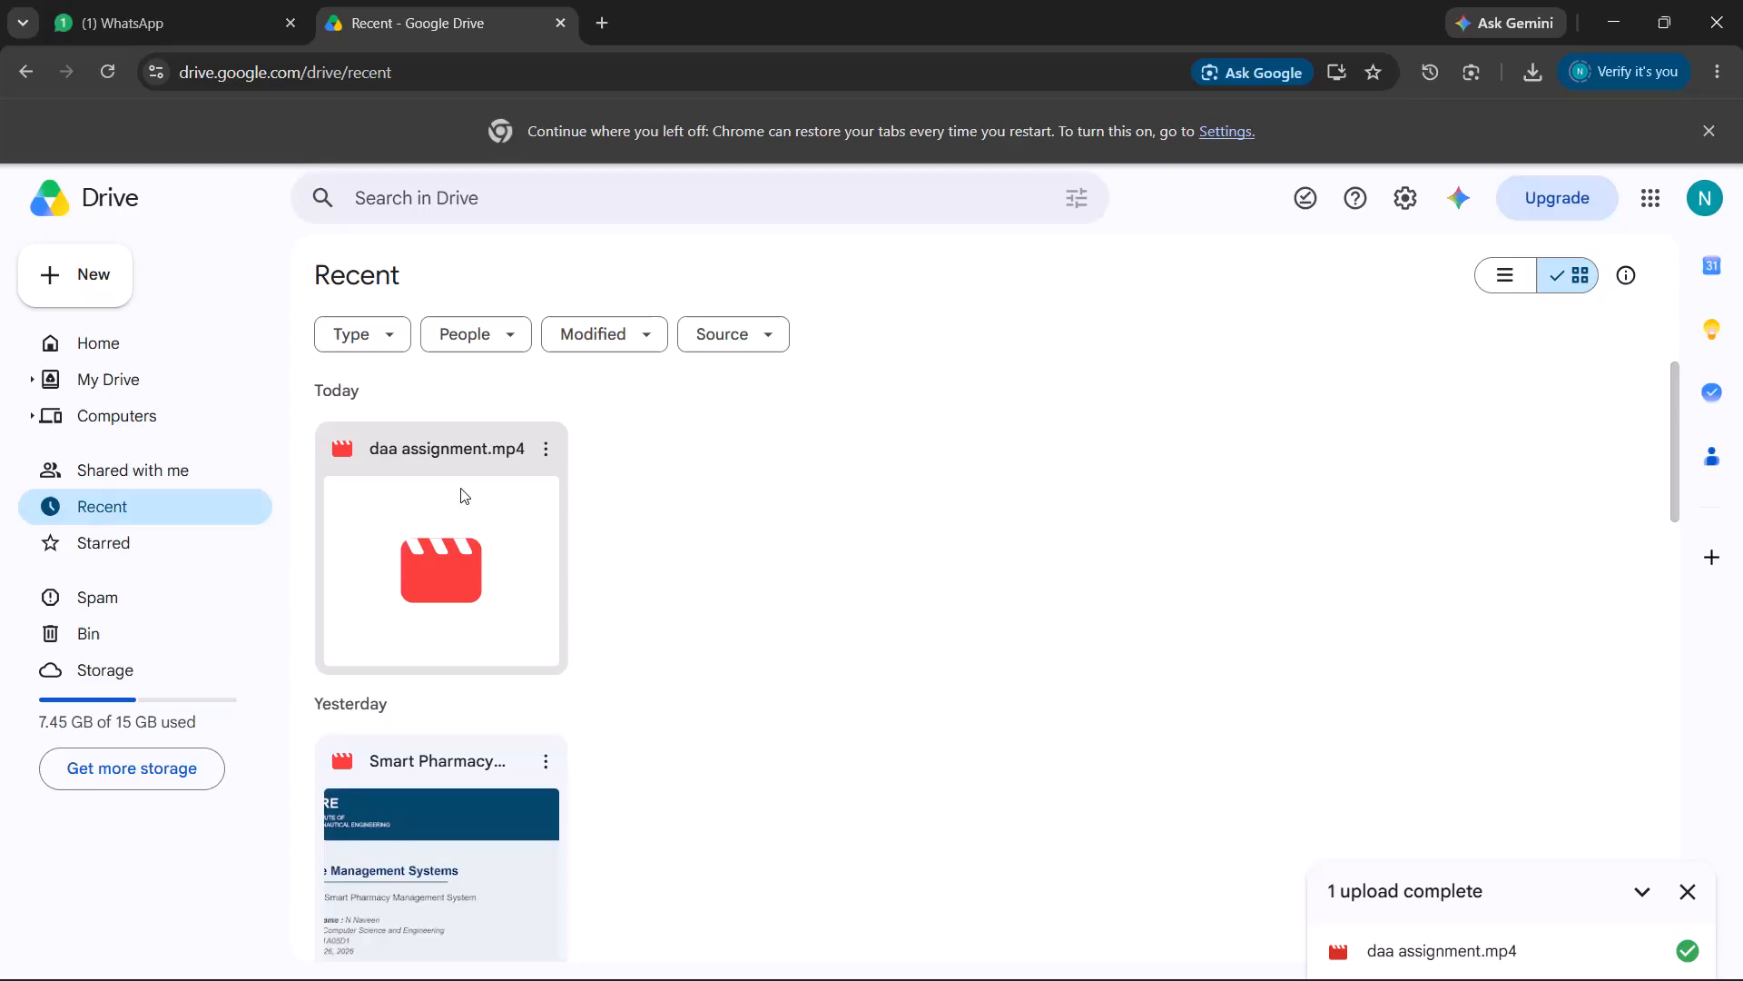
Open daa assignment.mp4 in Drive and set its general access to "Anyone with the link".
double_click(467, 582)
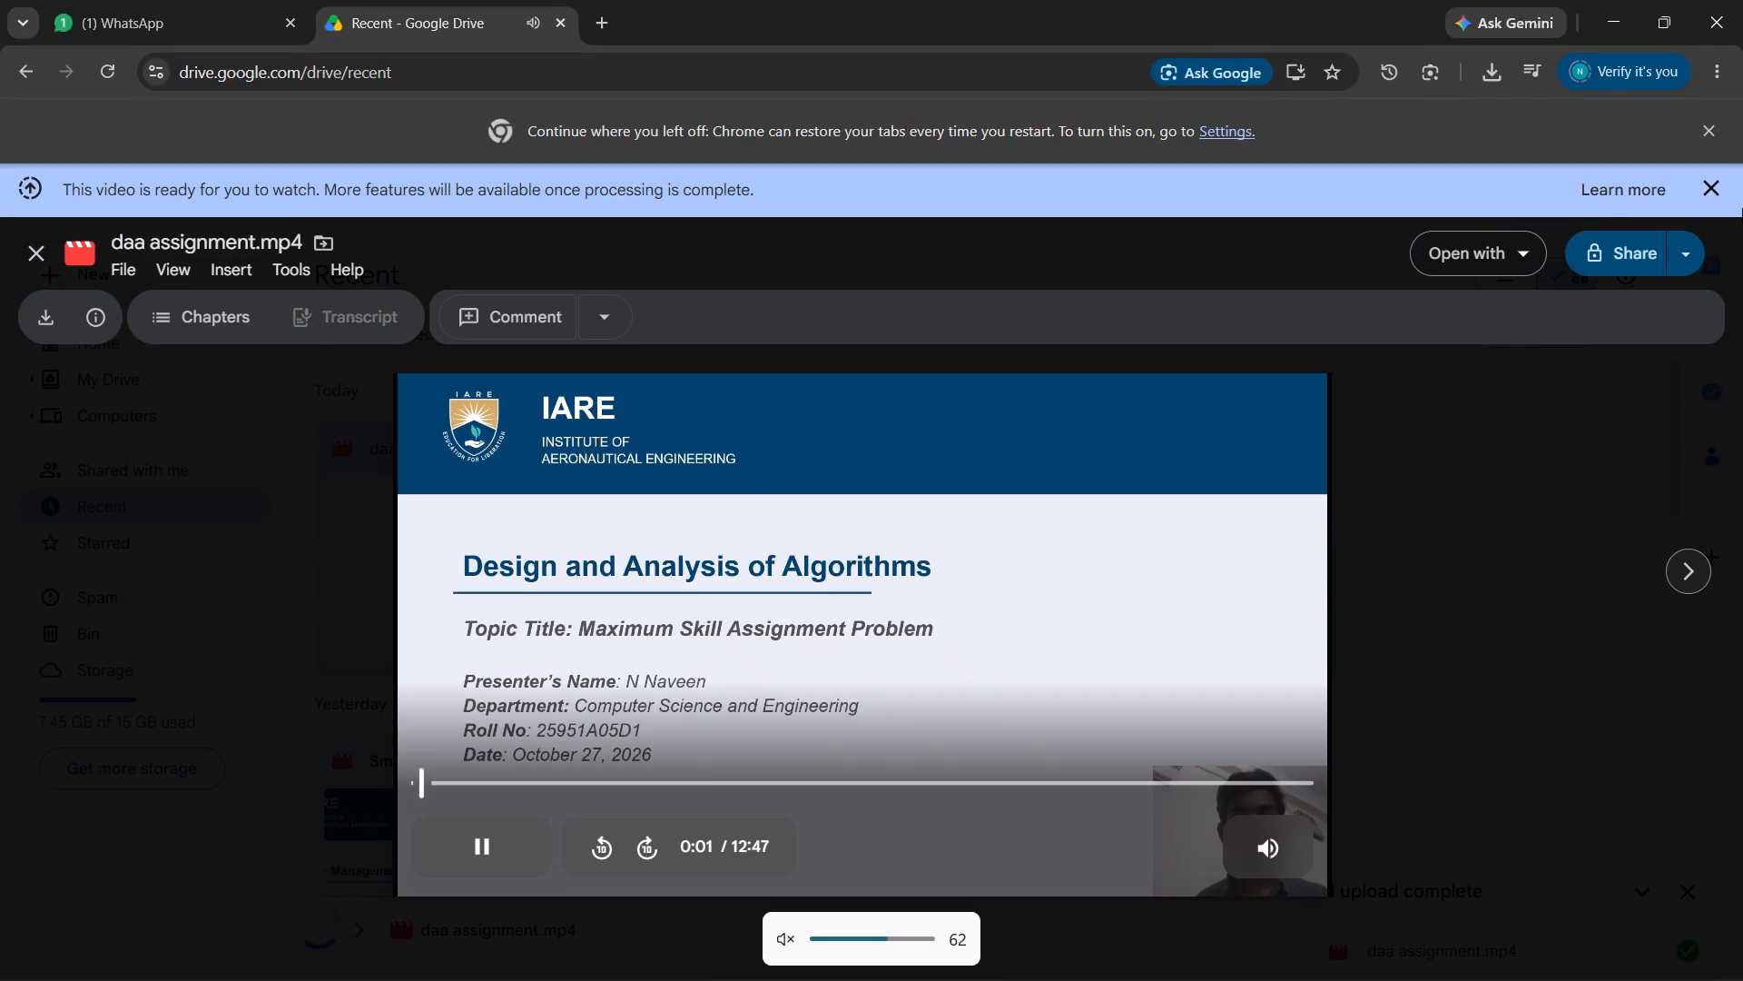
left_click(1600, 270)
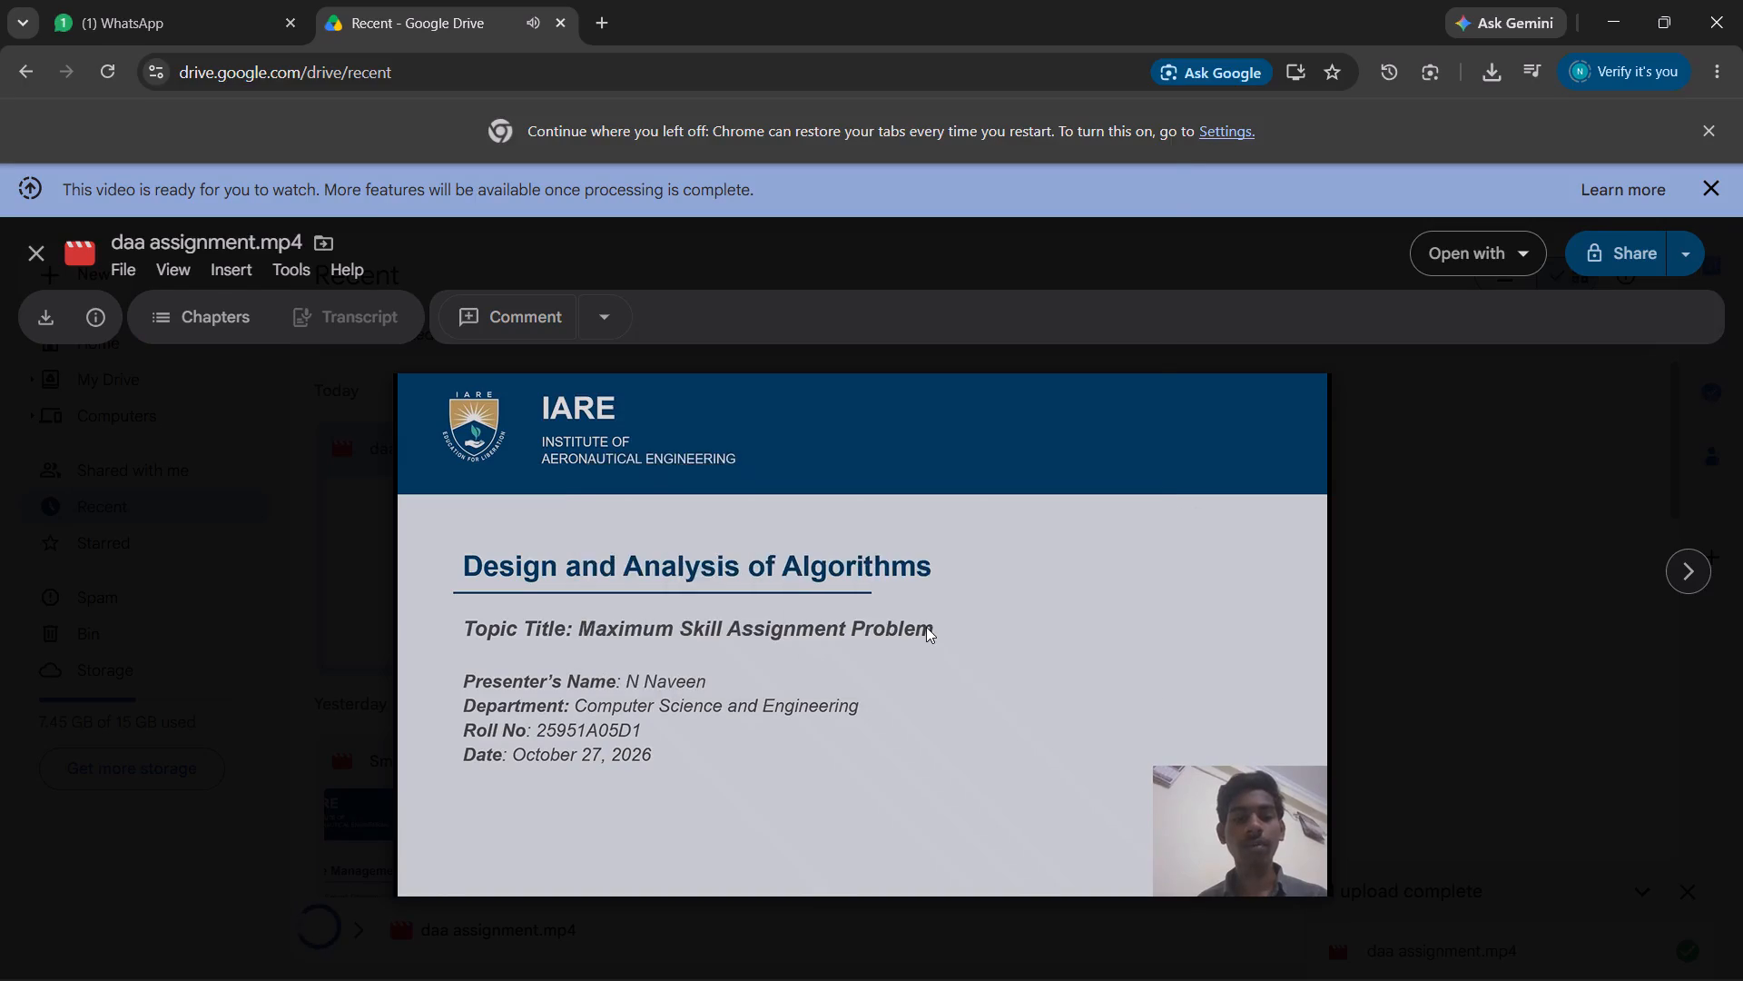
left_click(776, 683)
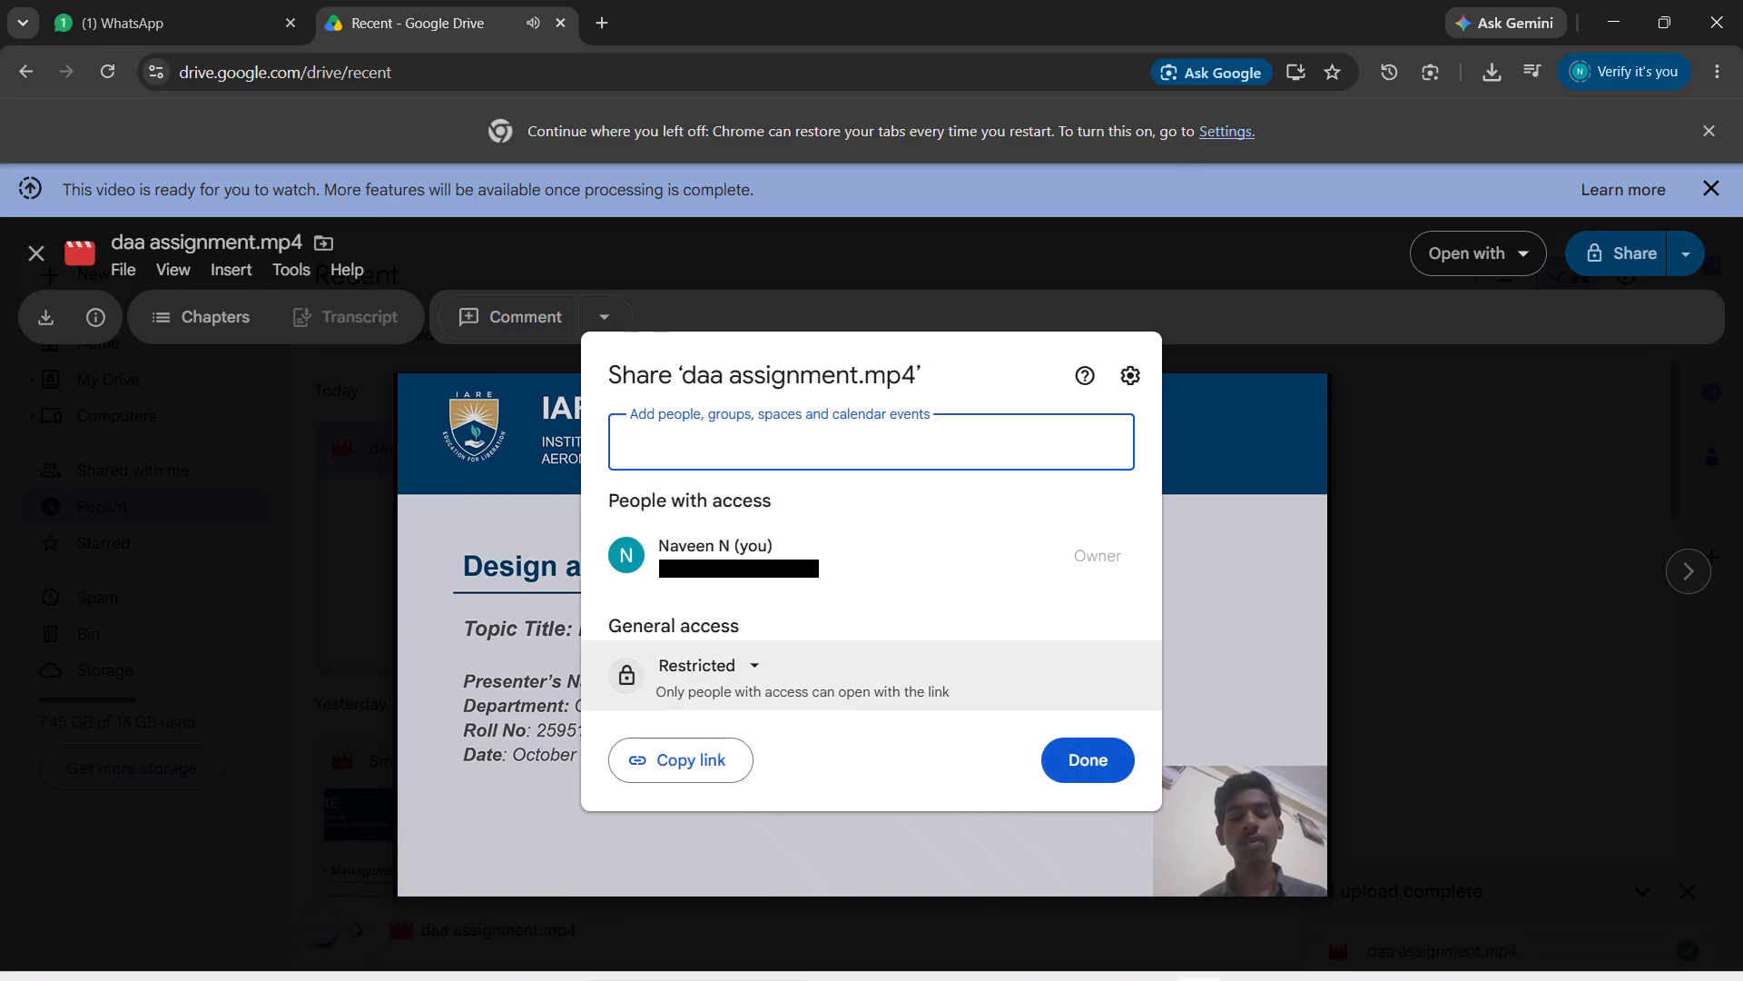
left_click(727, 681)
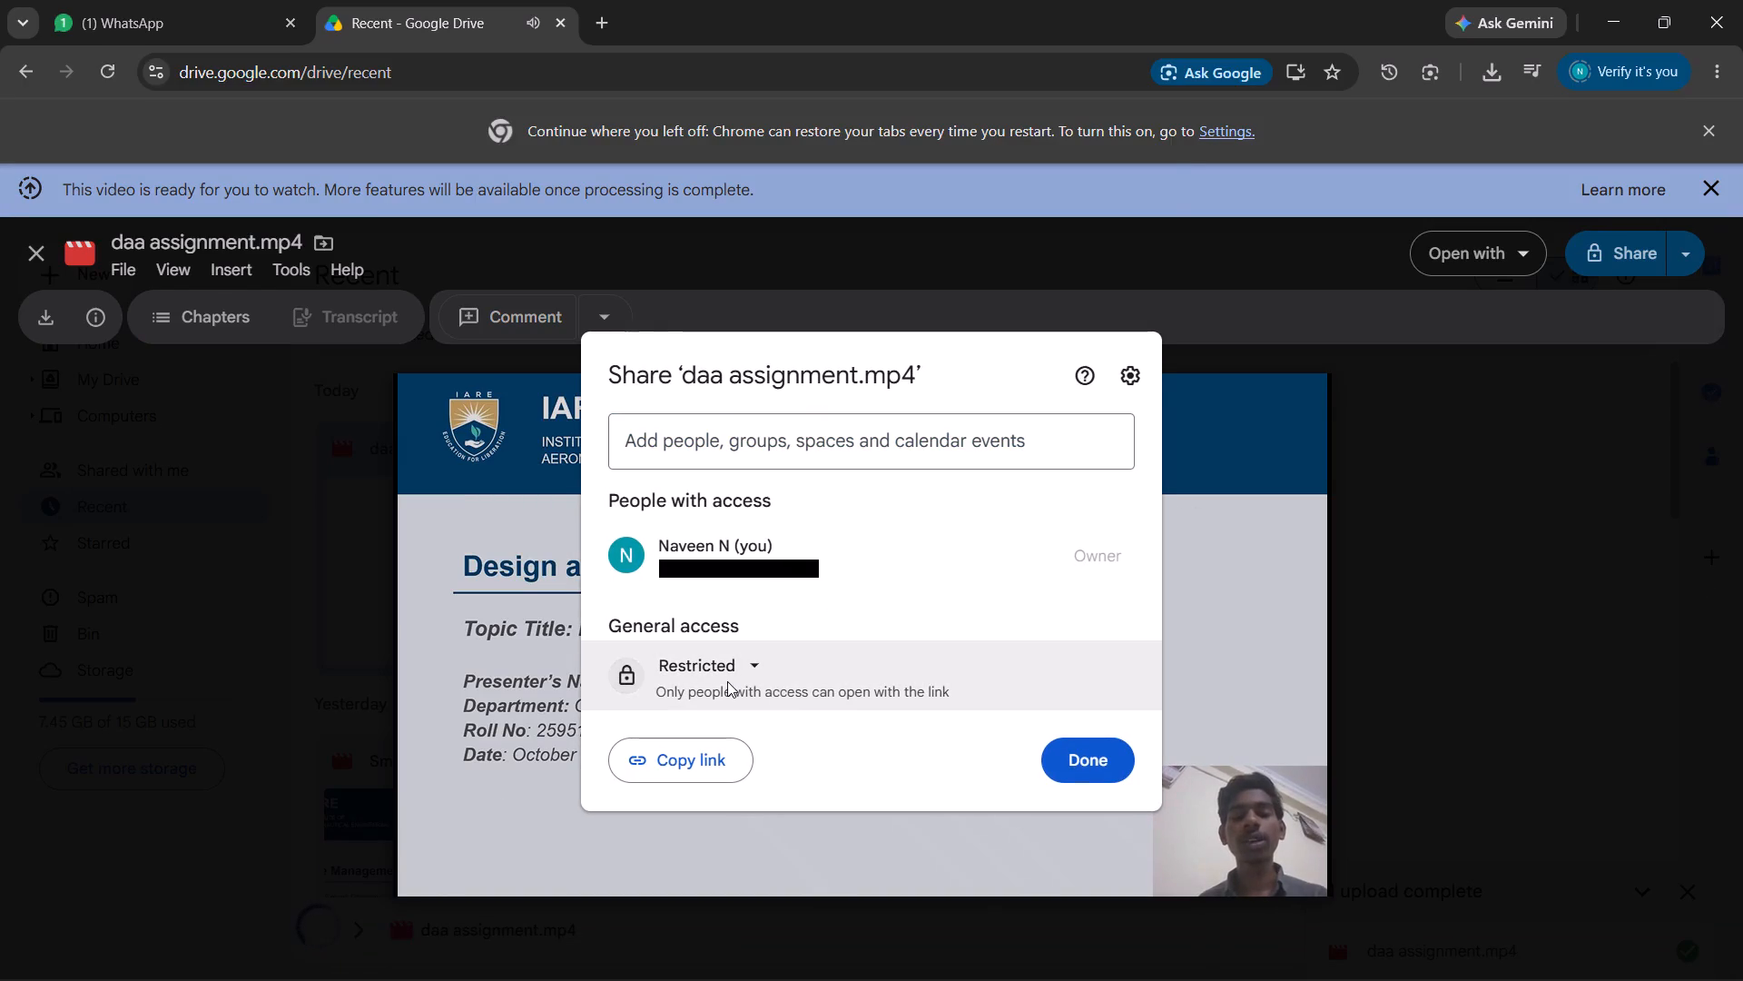
left_click(764, 659)
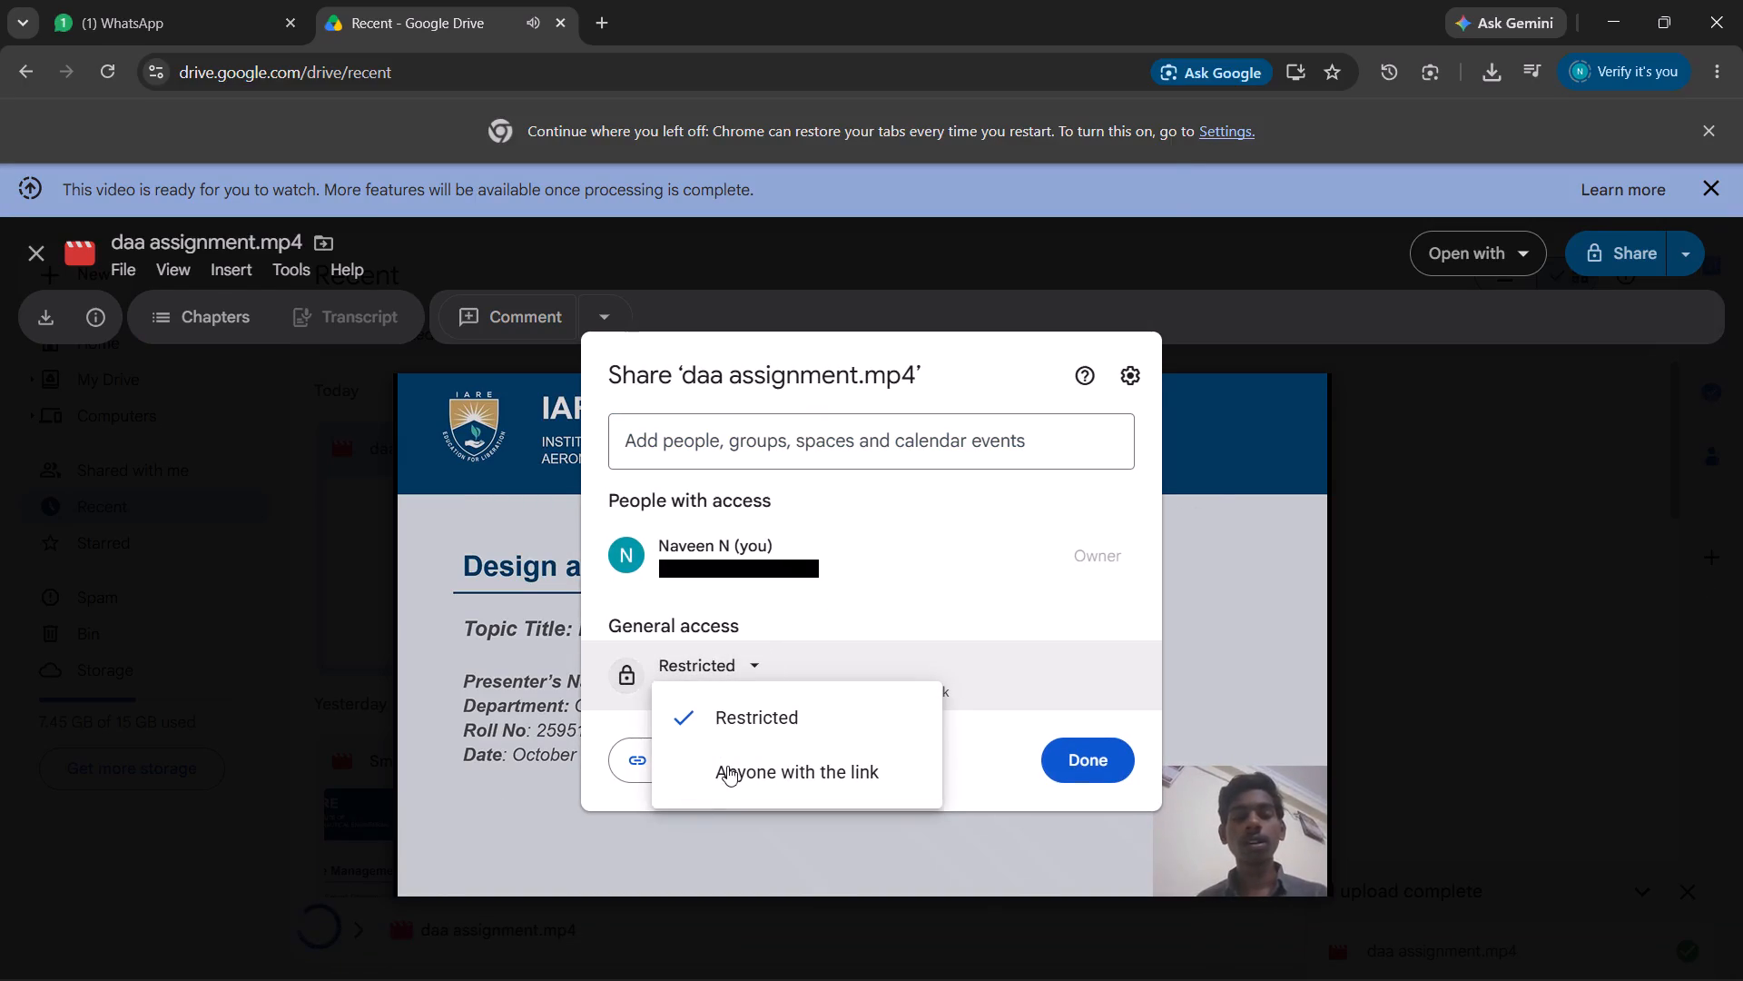
left_click(729, 765)
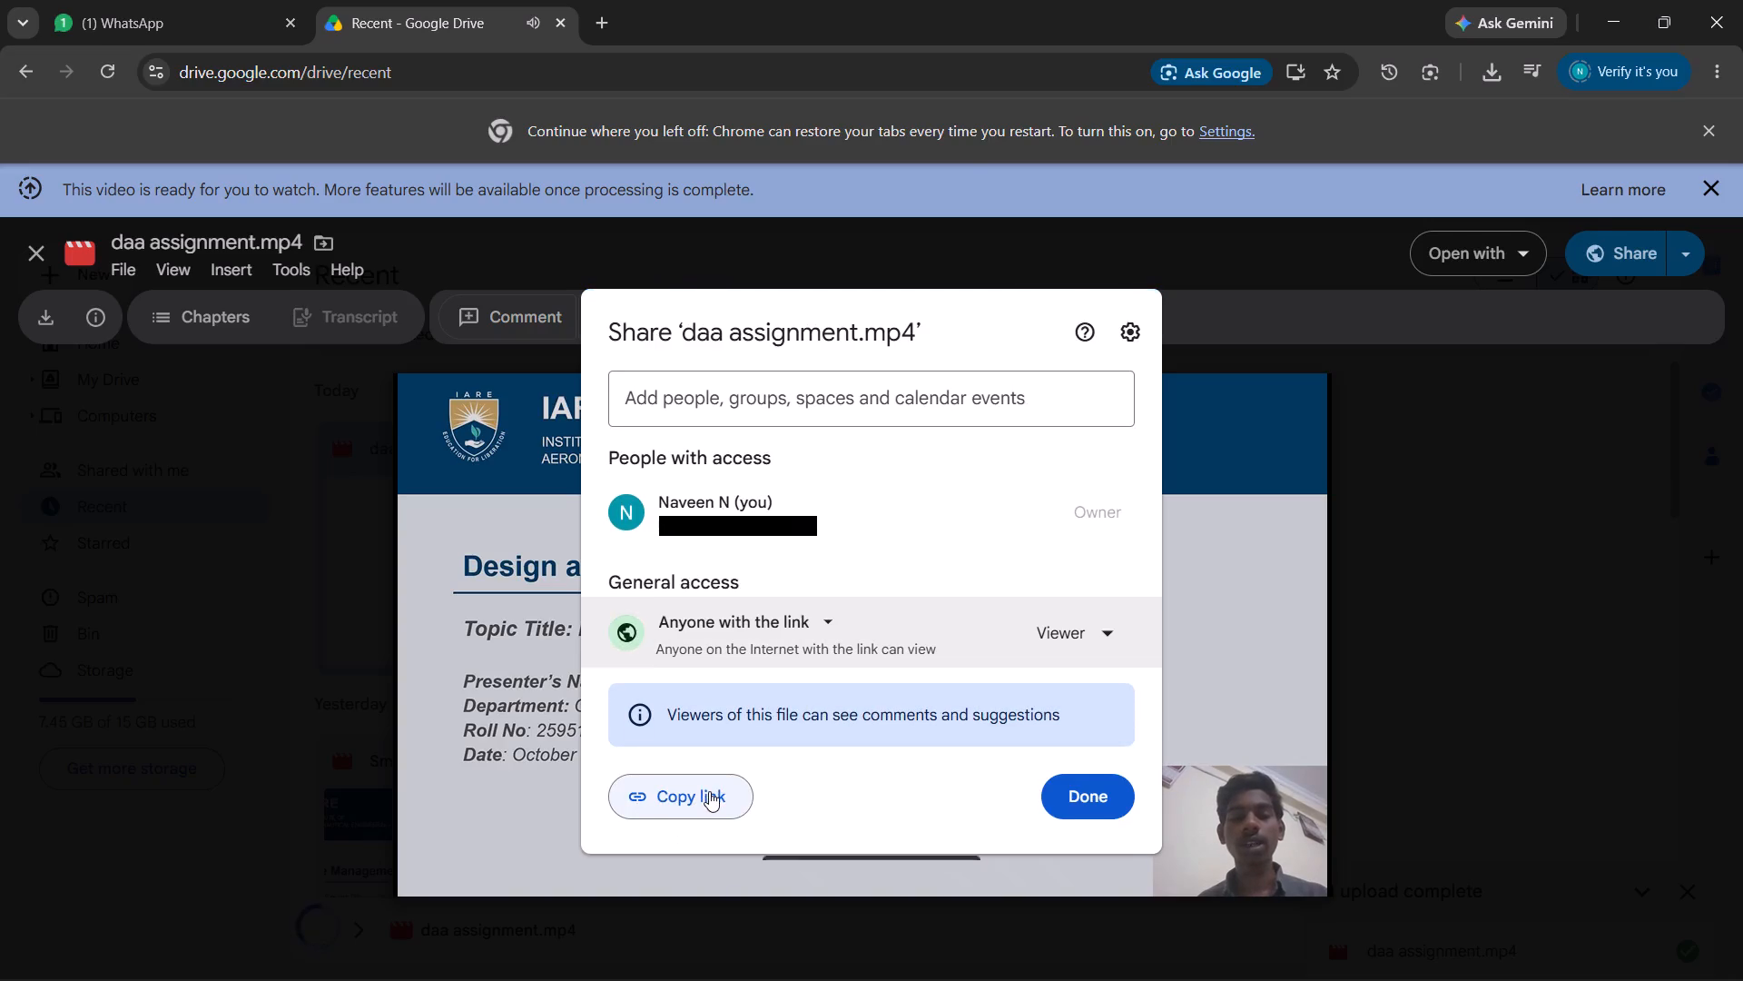
Copy the sharing link of daa assignment.mp4 and finish sharing.
triple_click(708, 800)
double_click(708, 800)
left_click_drag(708, 800, 1134, 783)
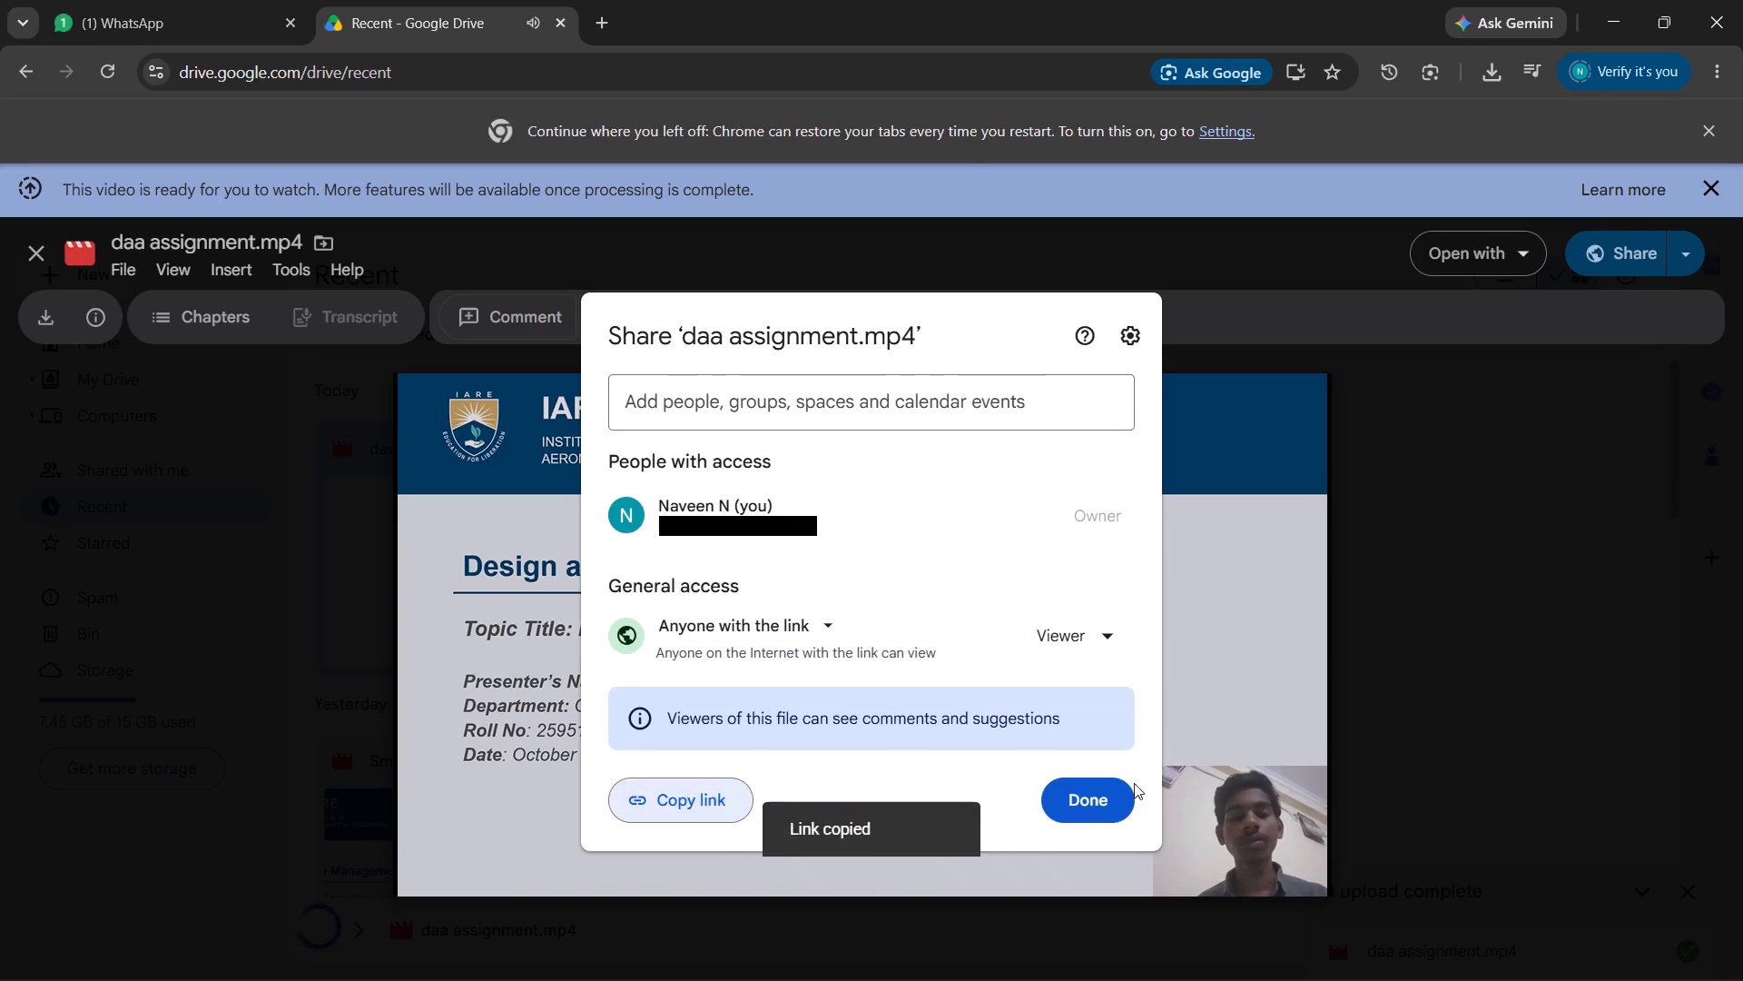
left_click_drag(1134, 783, 1093, 810)
left_click(1093, 810)
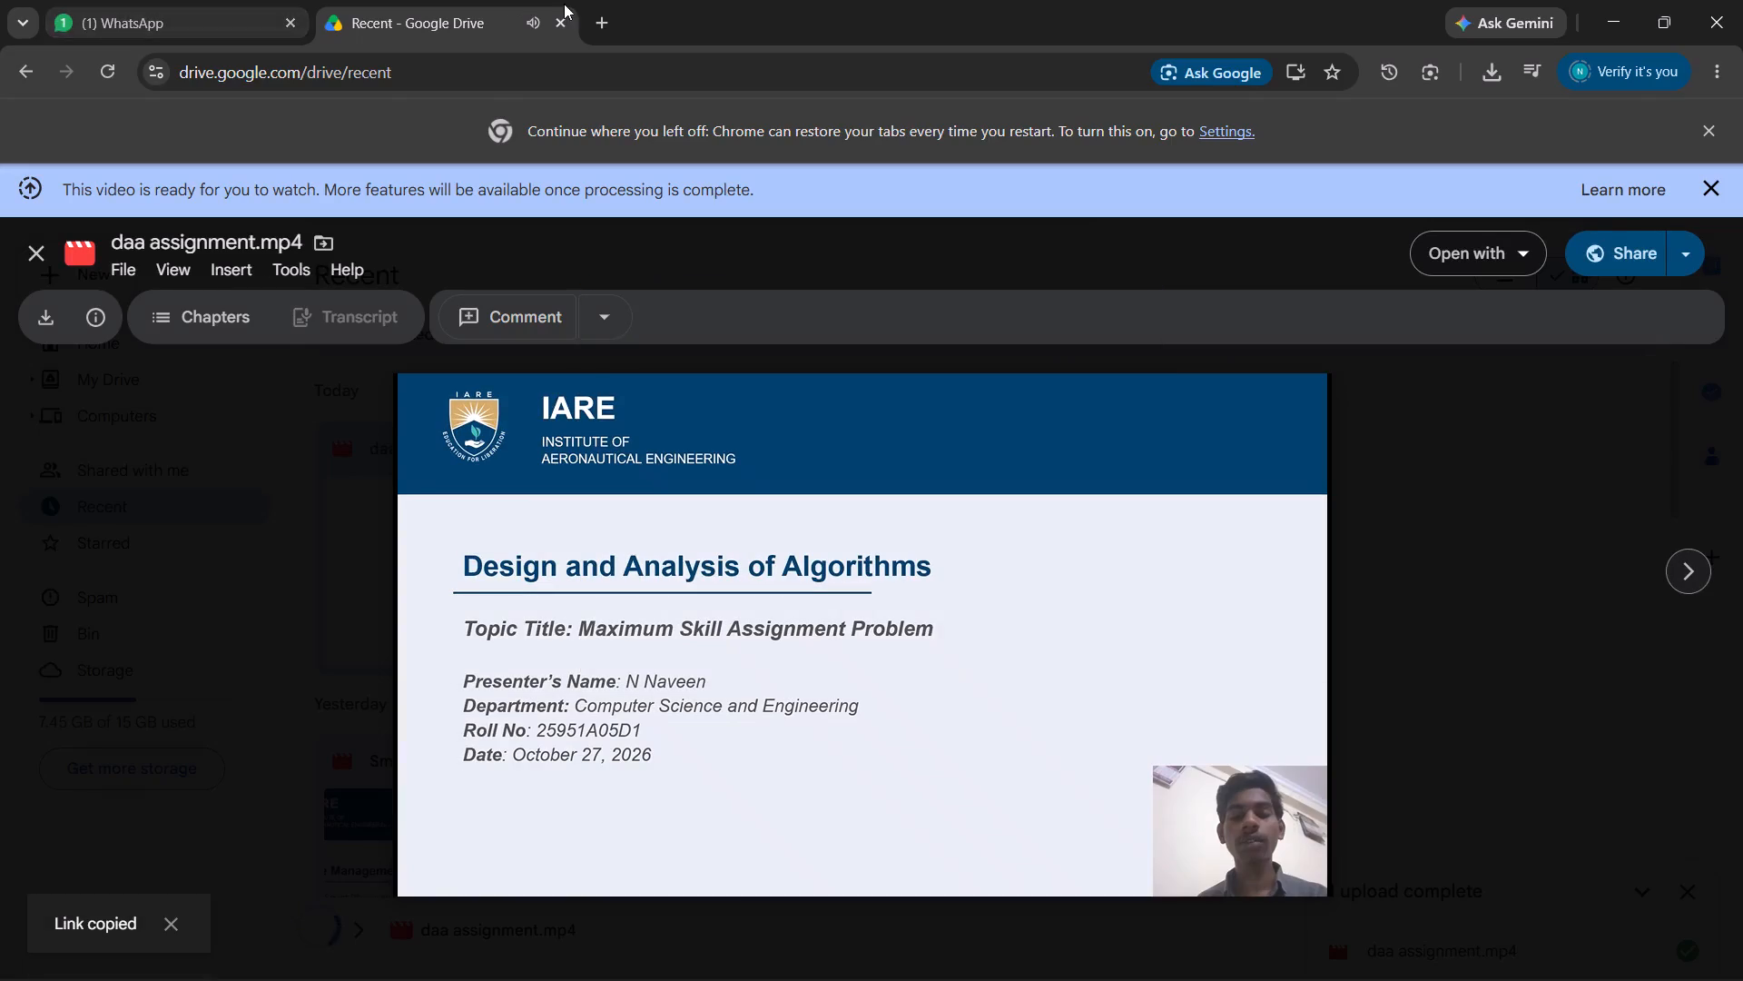
Open the Samvidha campus portal in a new browser tab and sign in to the student dashboard.
left_click(600, 23)
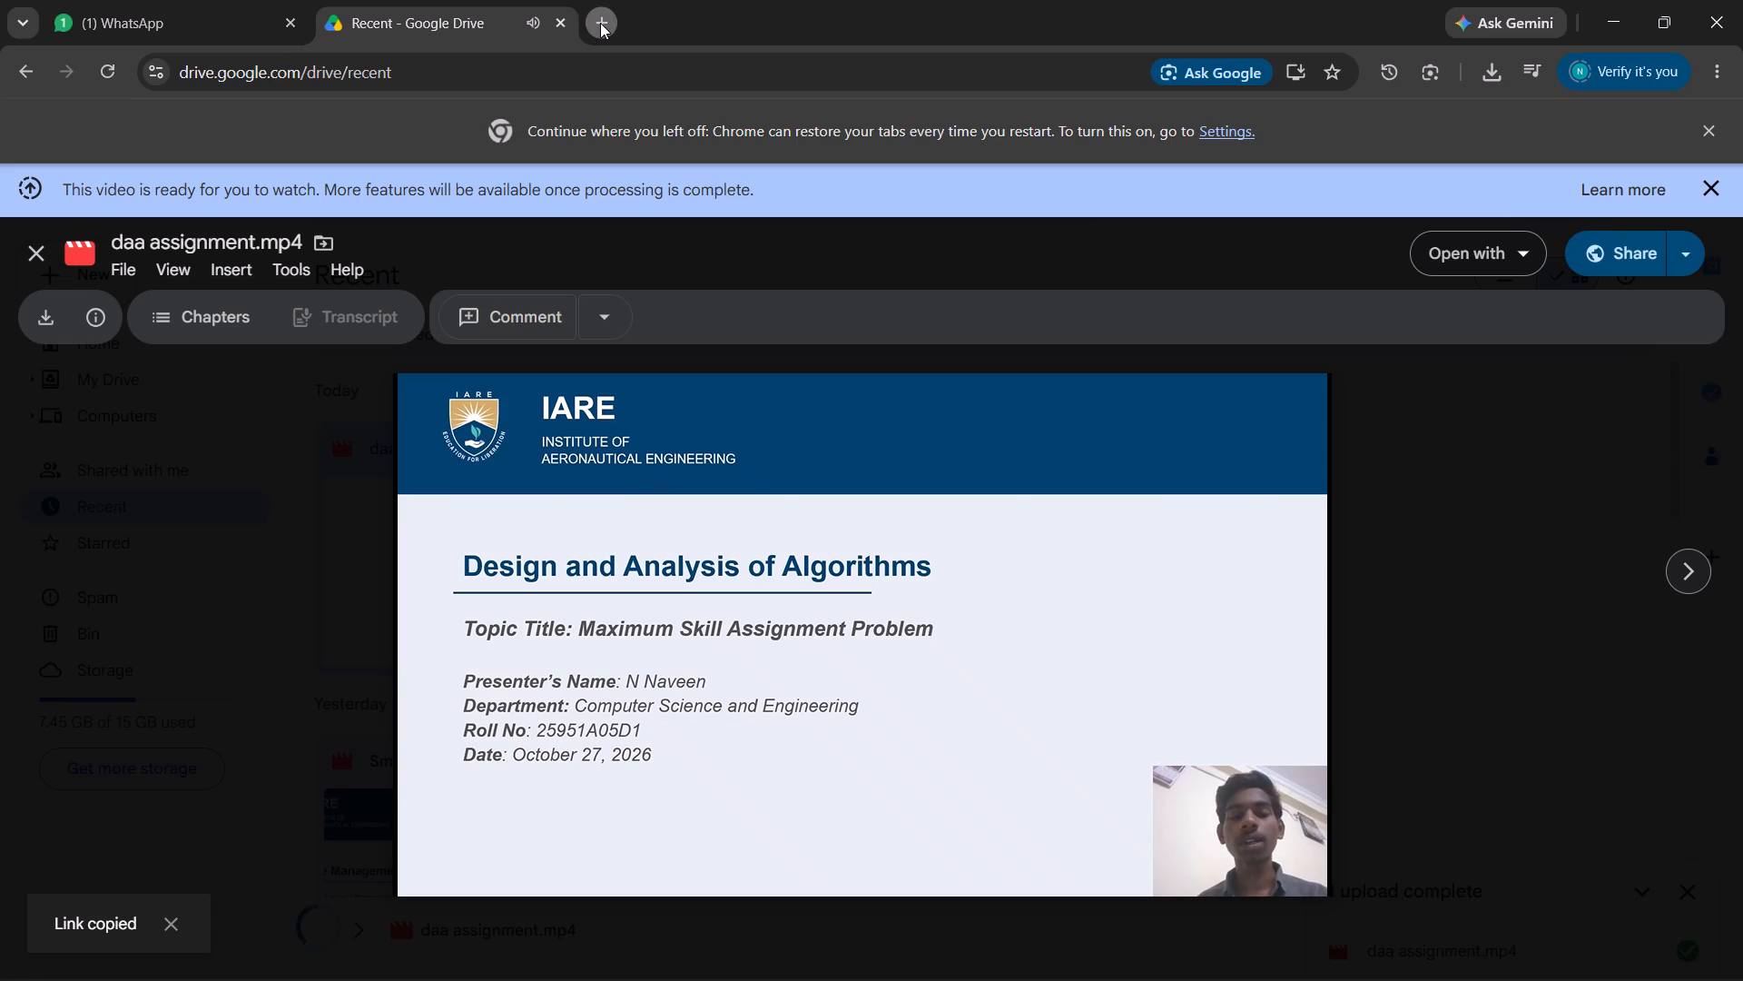
left_click(600, 23)
type("sam")
key("Return")
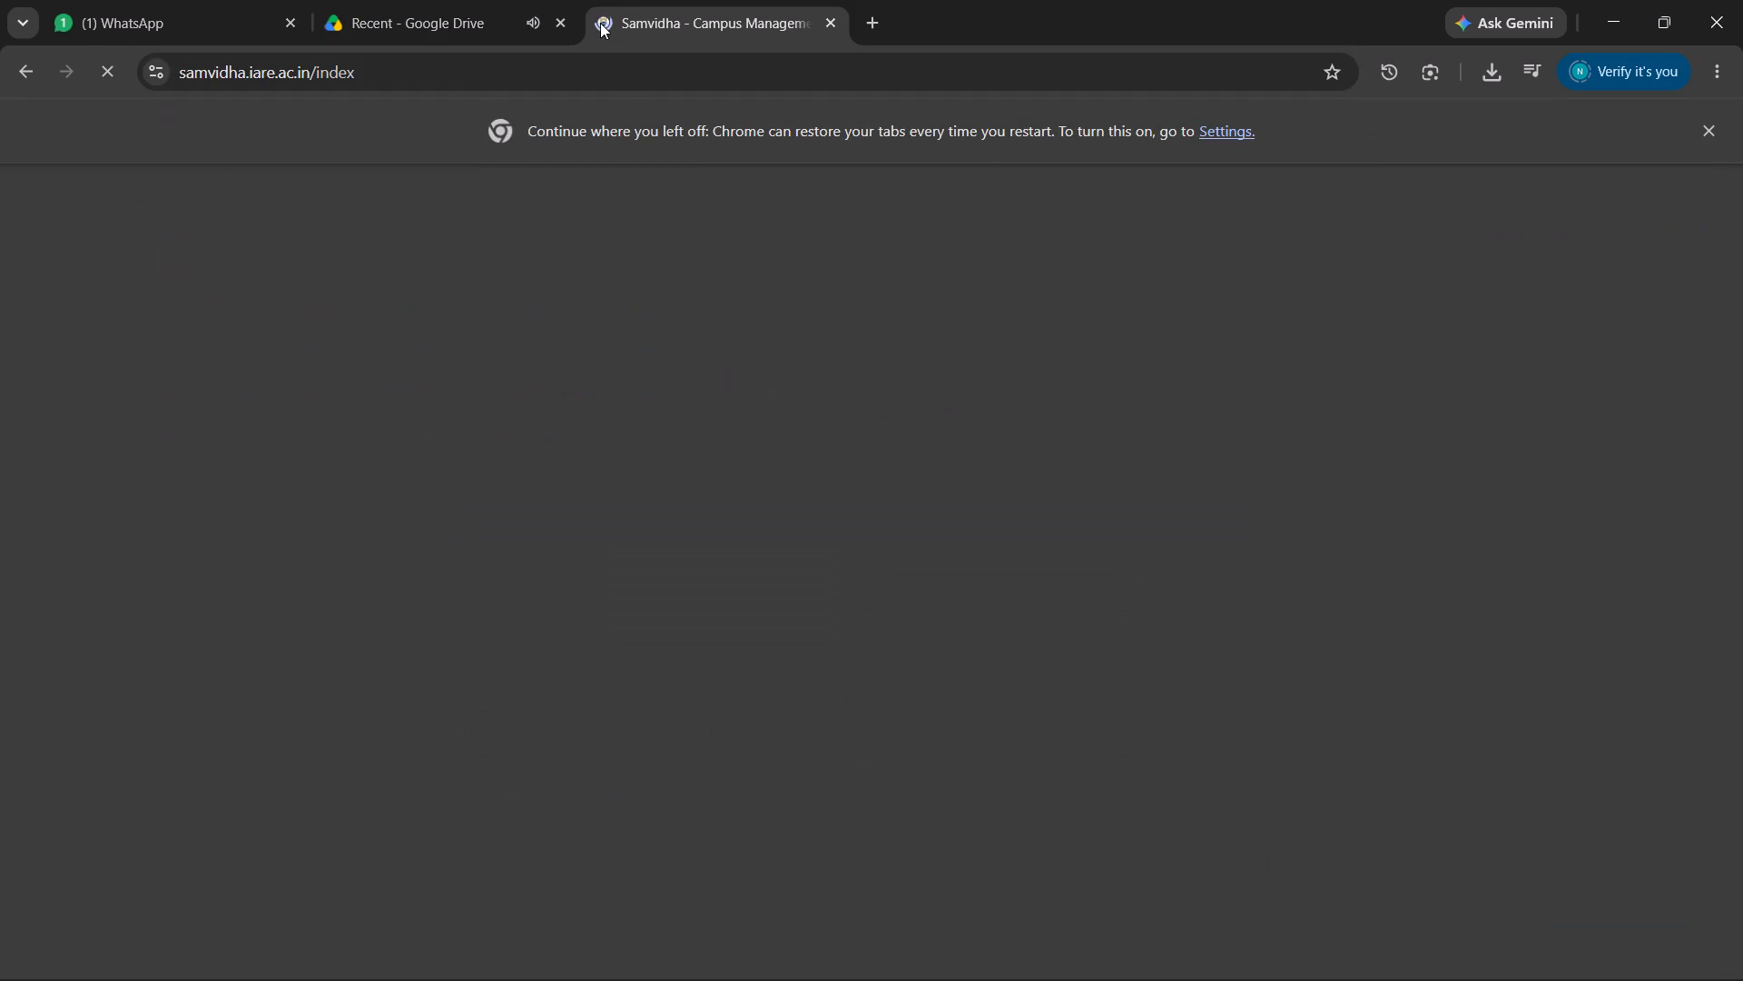
left_click(645, 662)
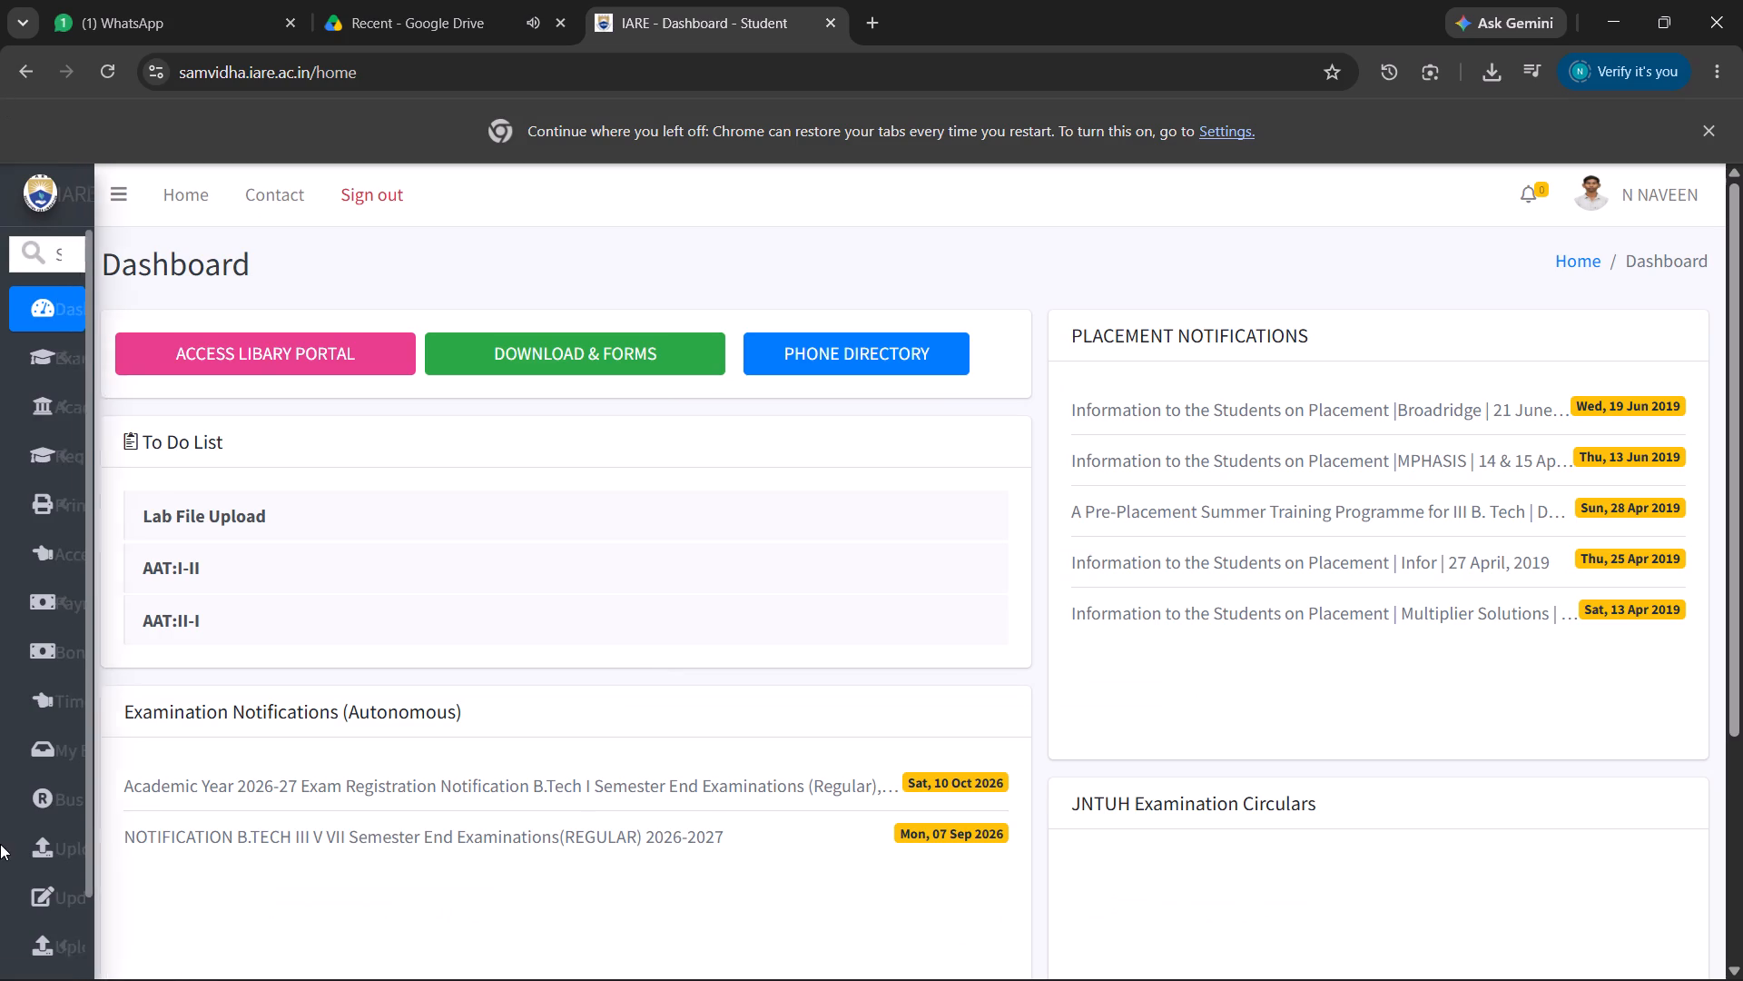
Open the AAT-II uploads page and get the assignment questions for Design and Analysis of Algorithms.
scroll(174, 841, "down", 2)
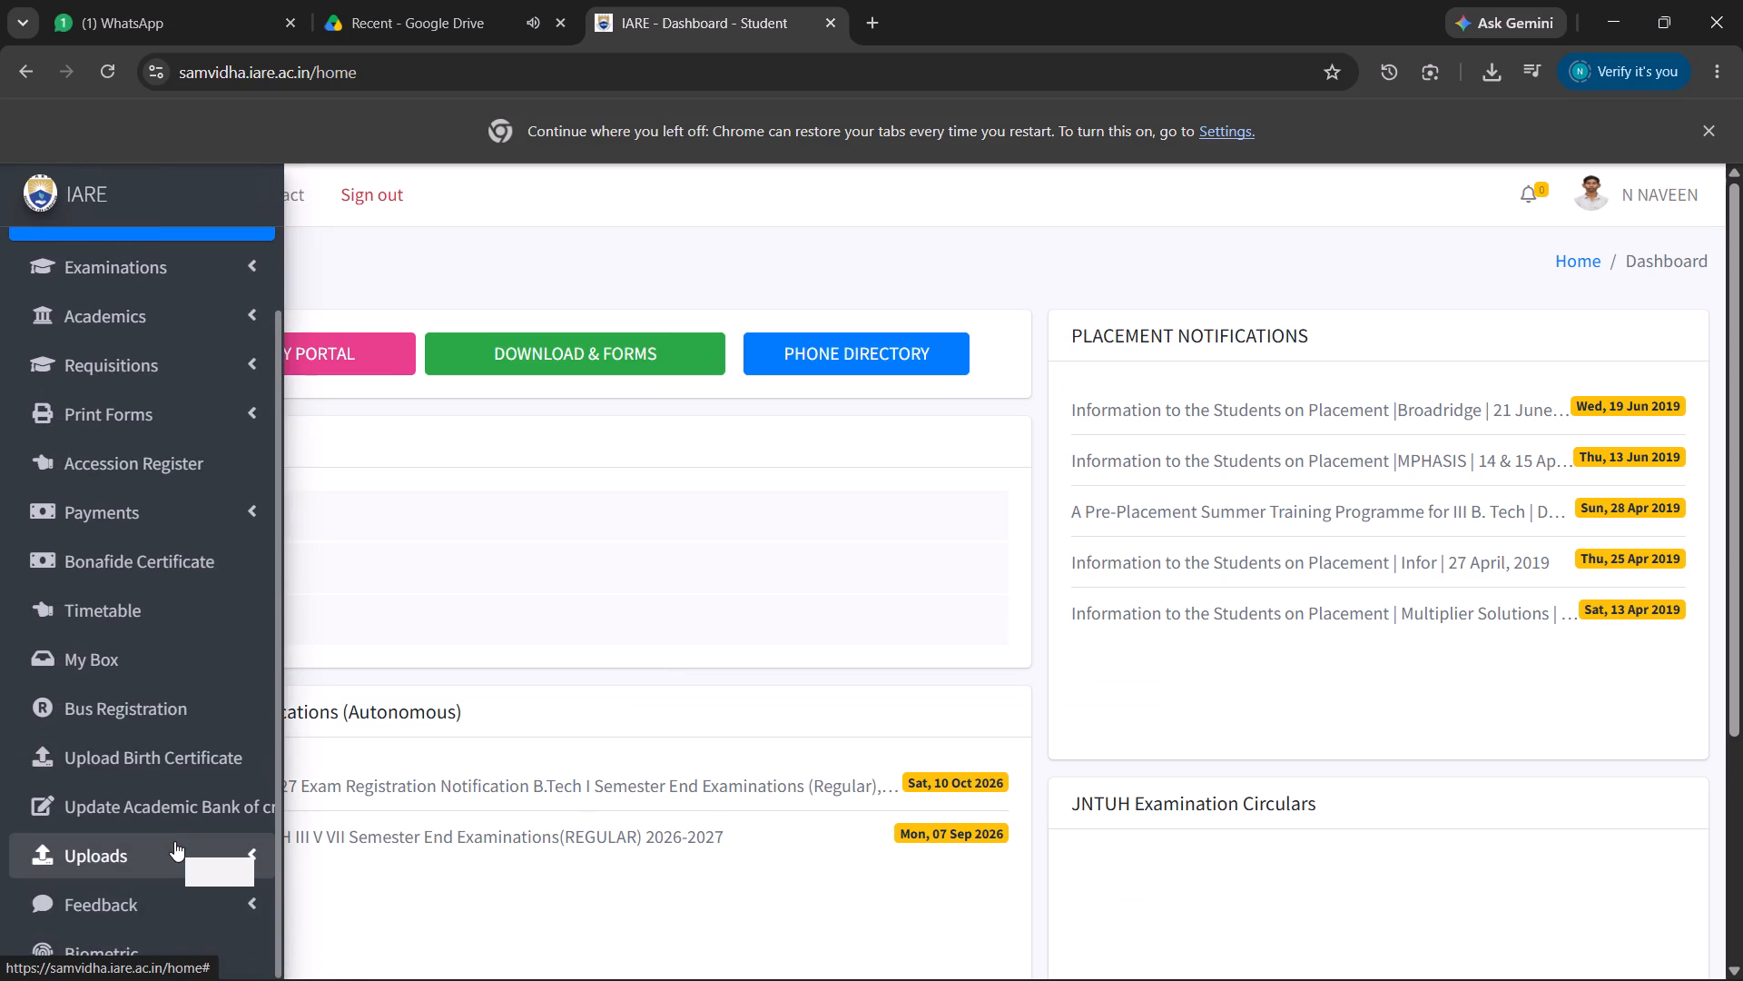
left_click(174, 841)
scroll(174, 841, "down", 4)
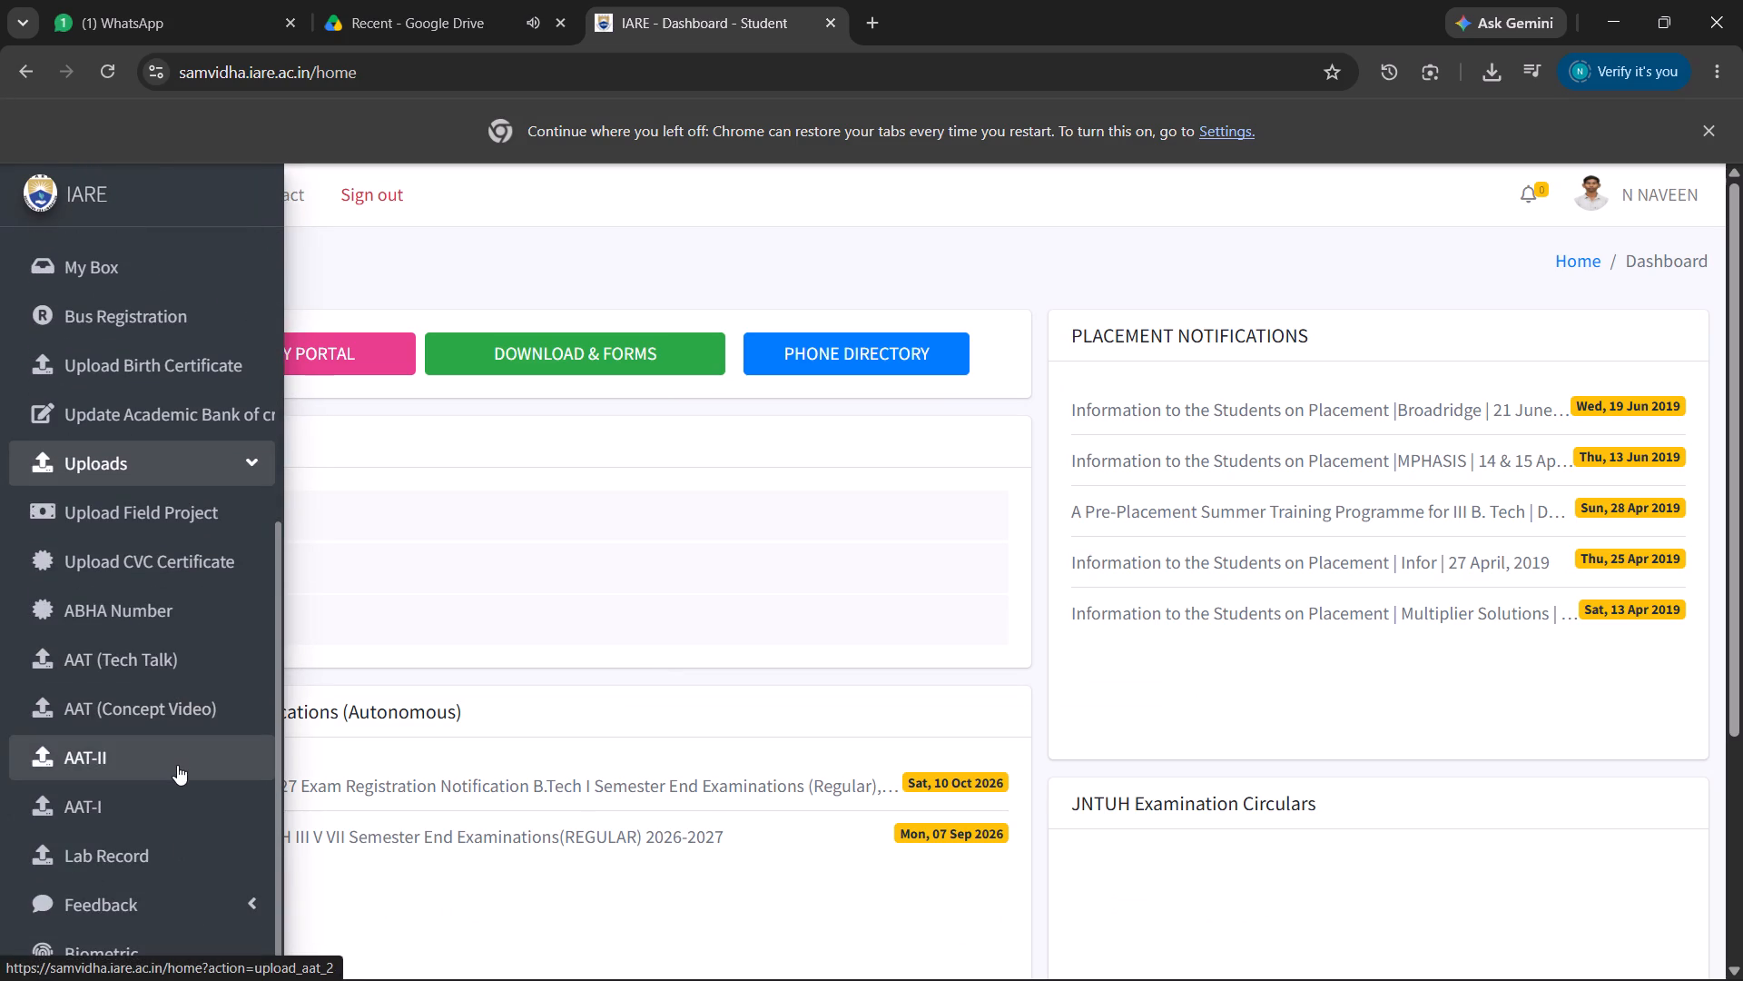
left_click(177, 765)
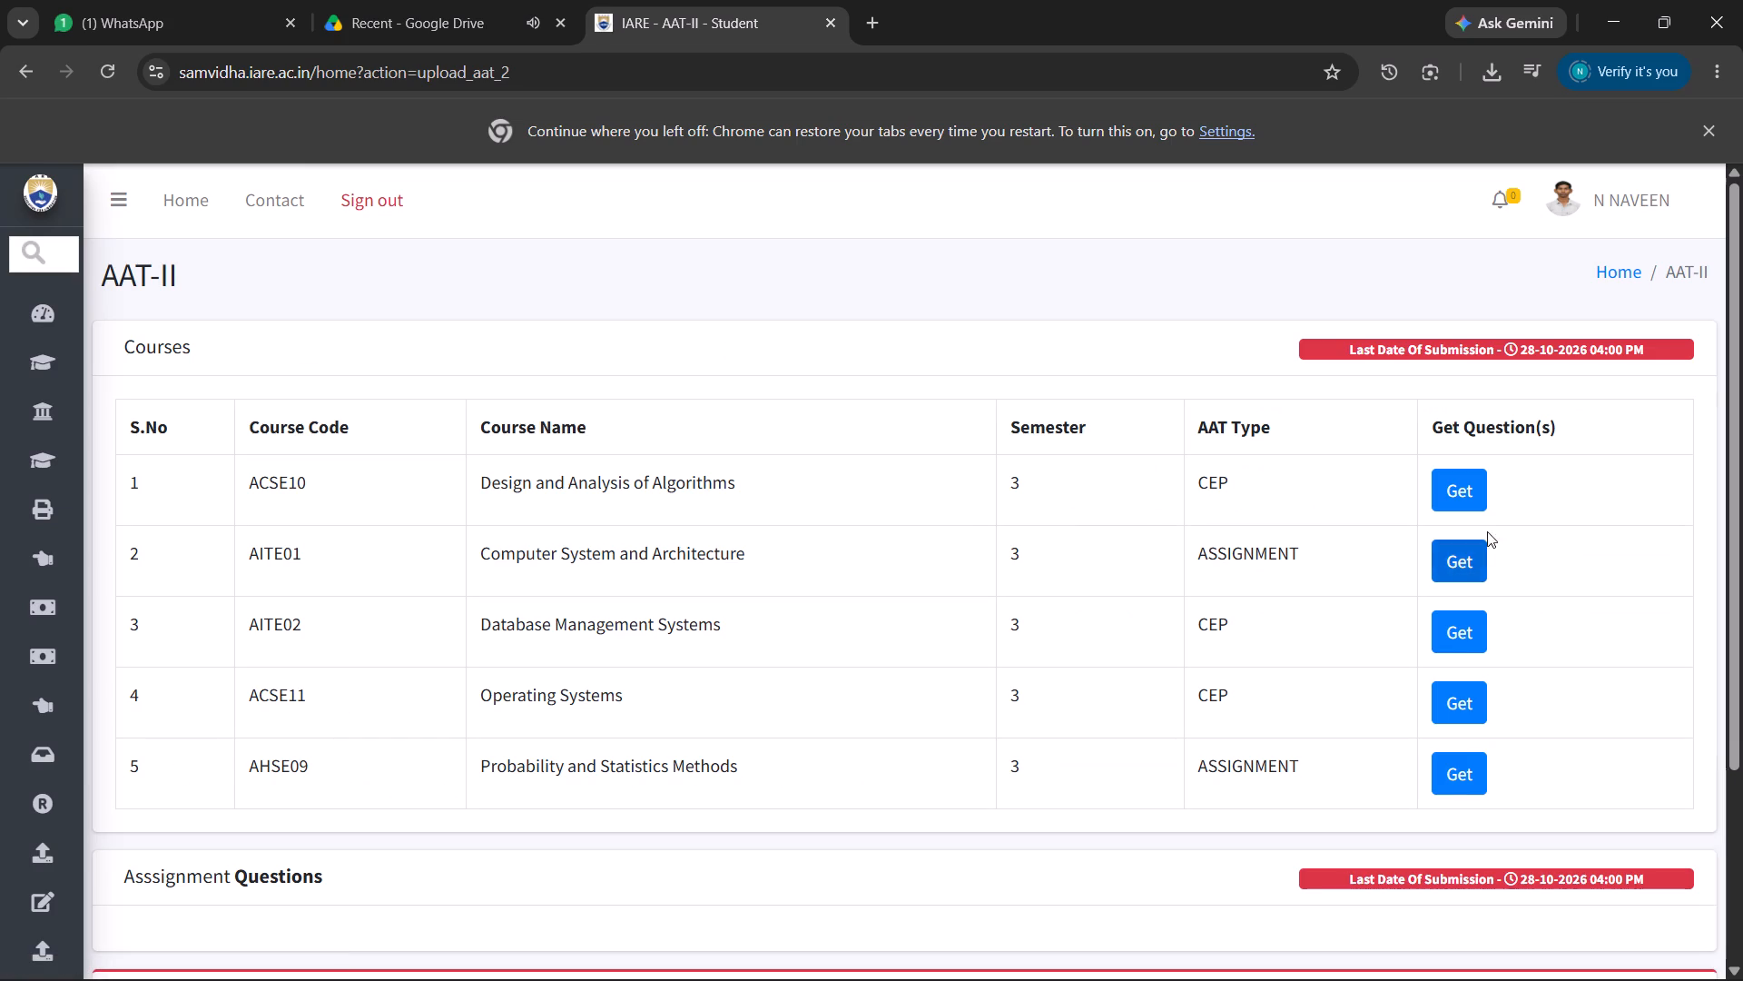
left_click(1462, 491)
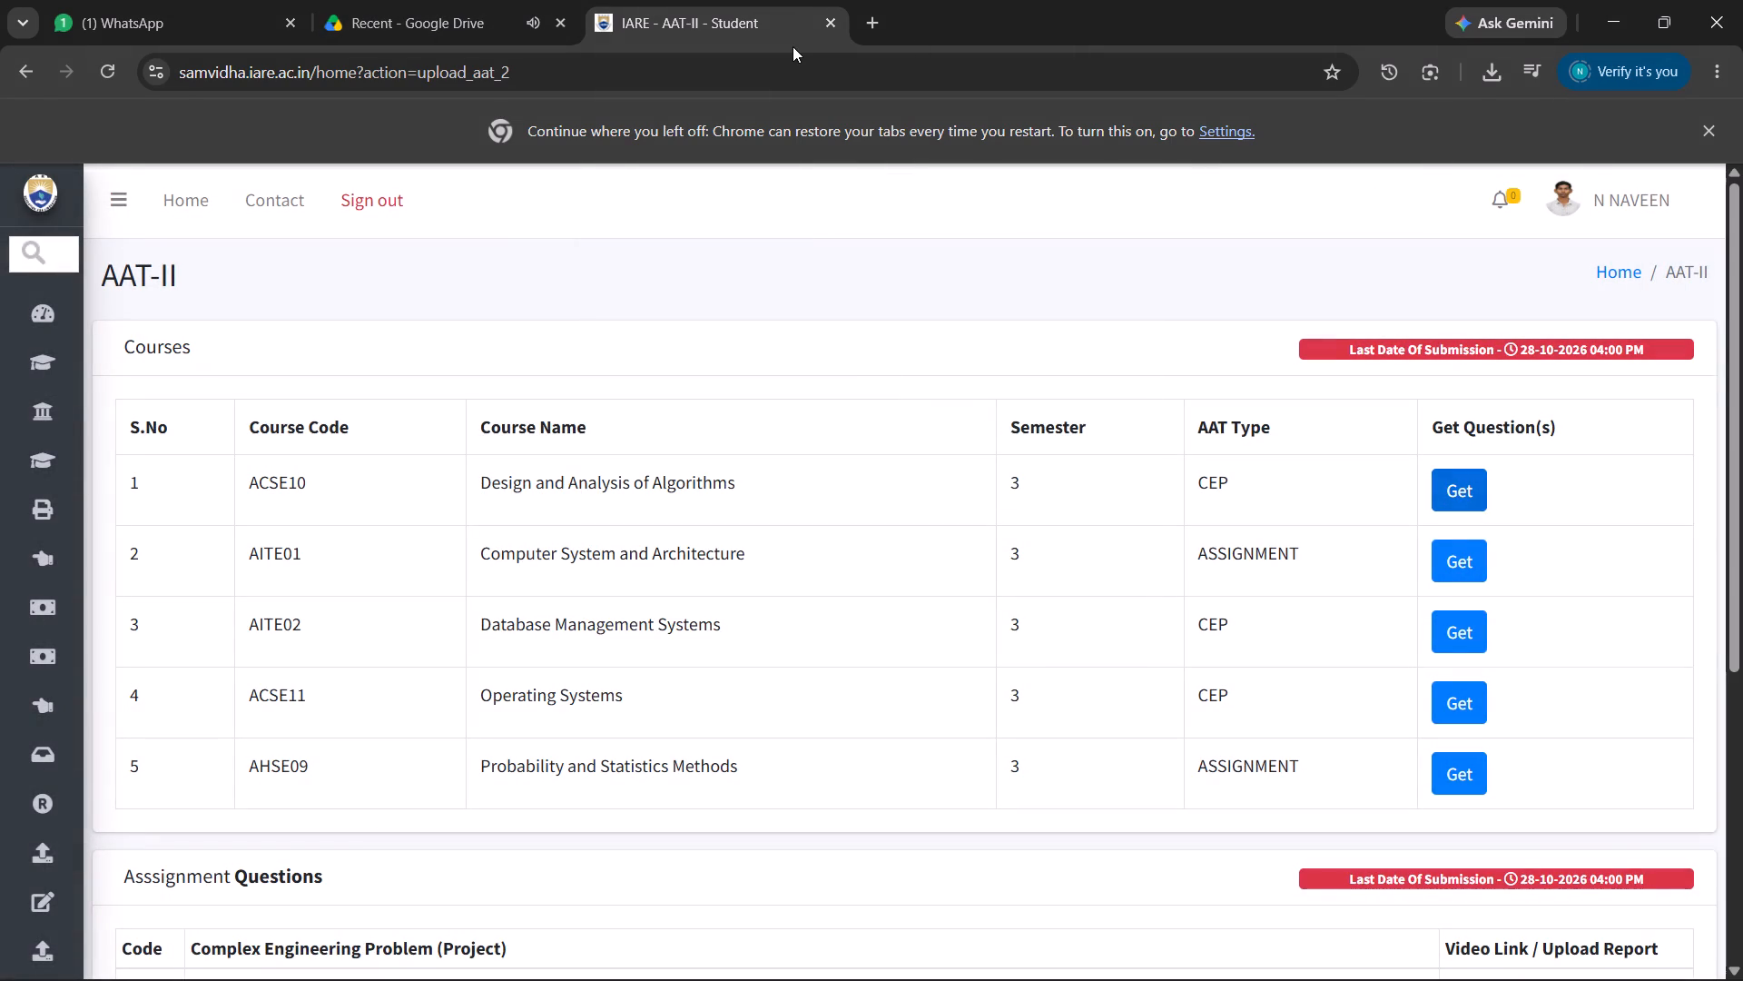
Close the browser window with all its tabs.
left_click(1574, 0)
left_click(1574, 0)
key("alt+F4")
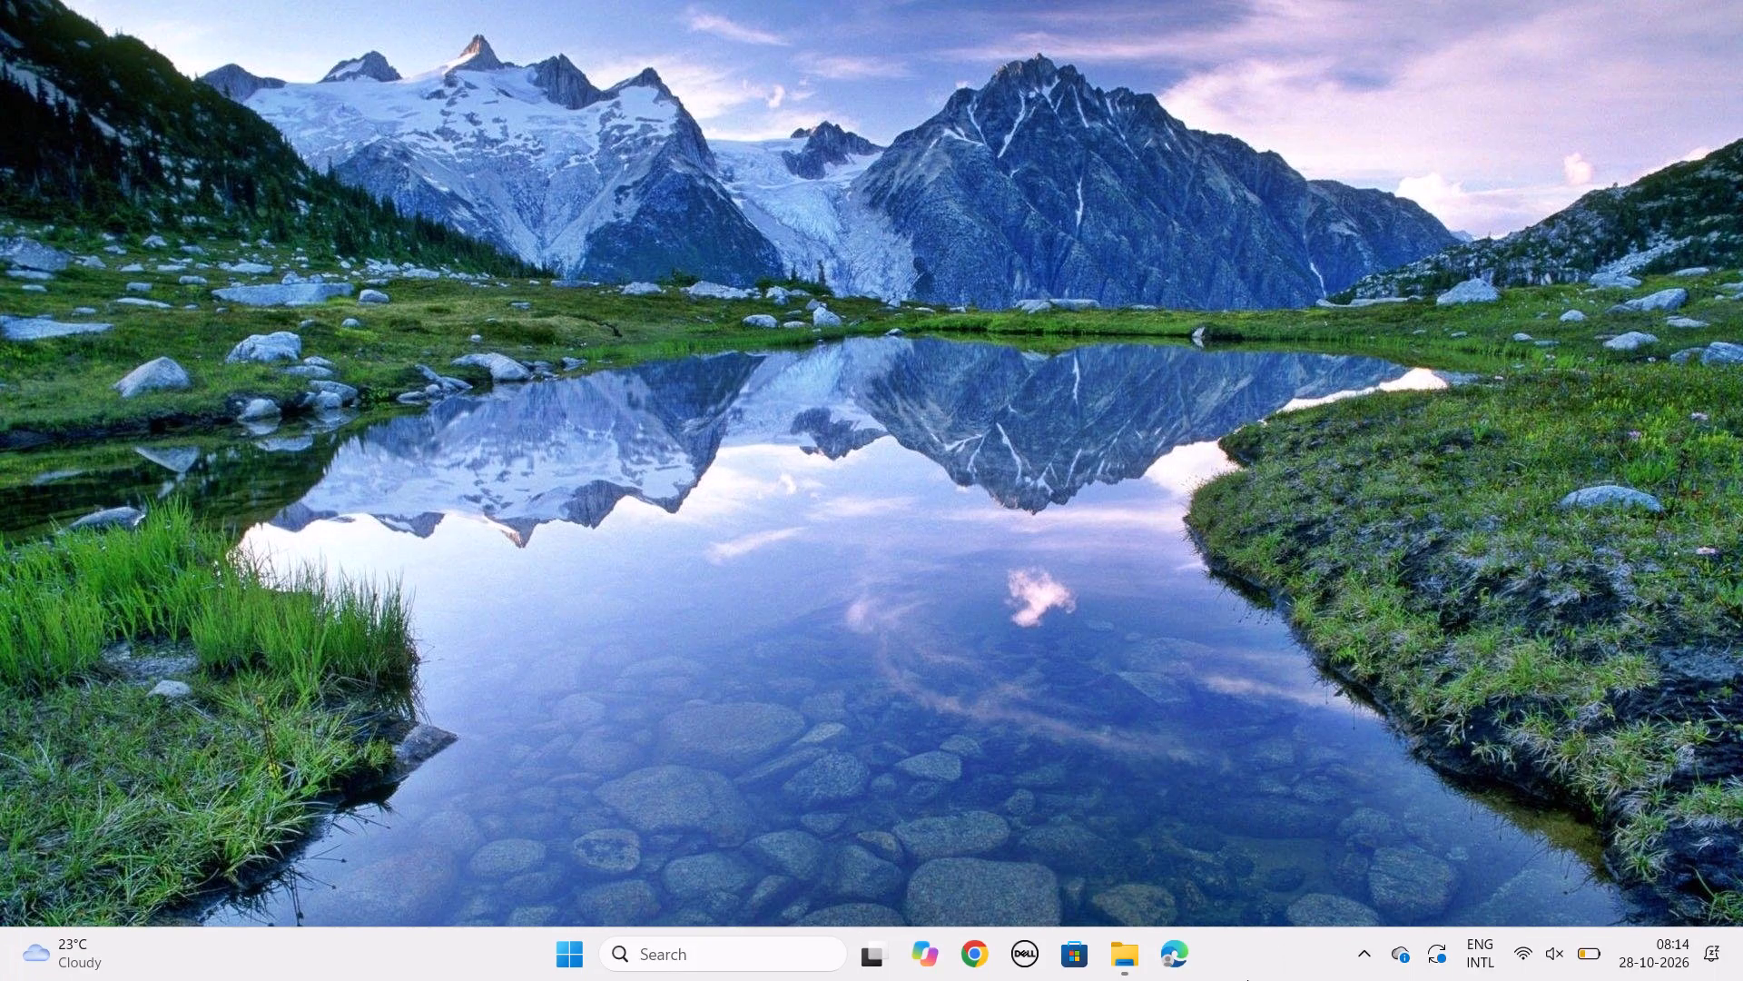
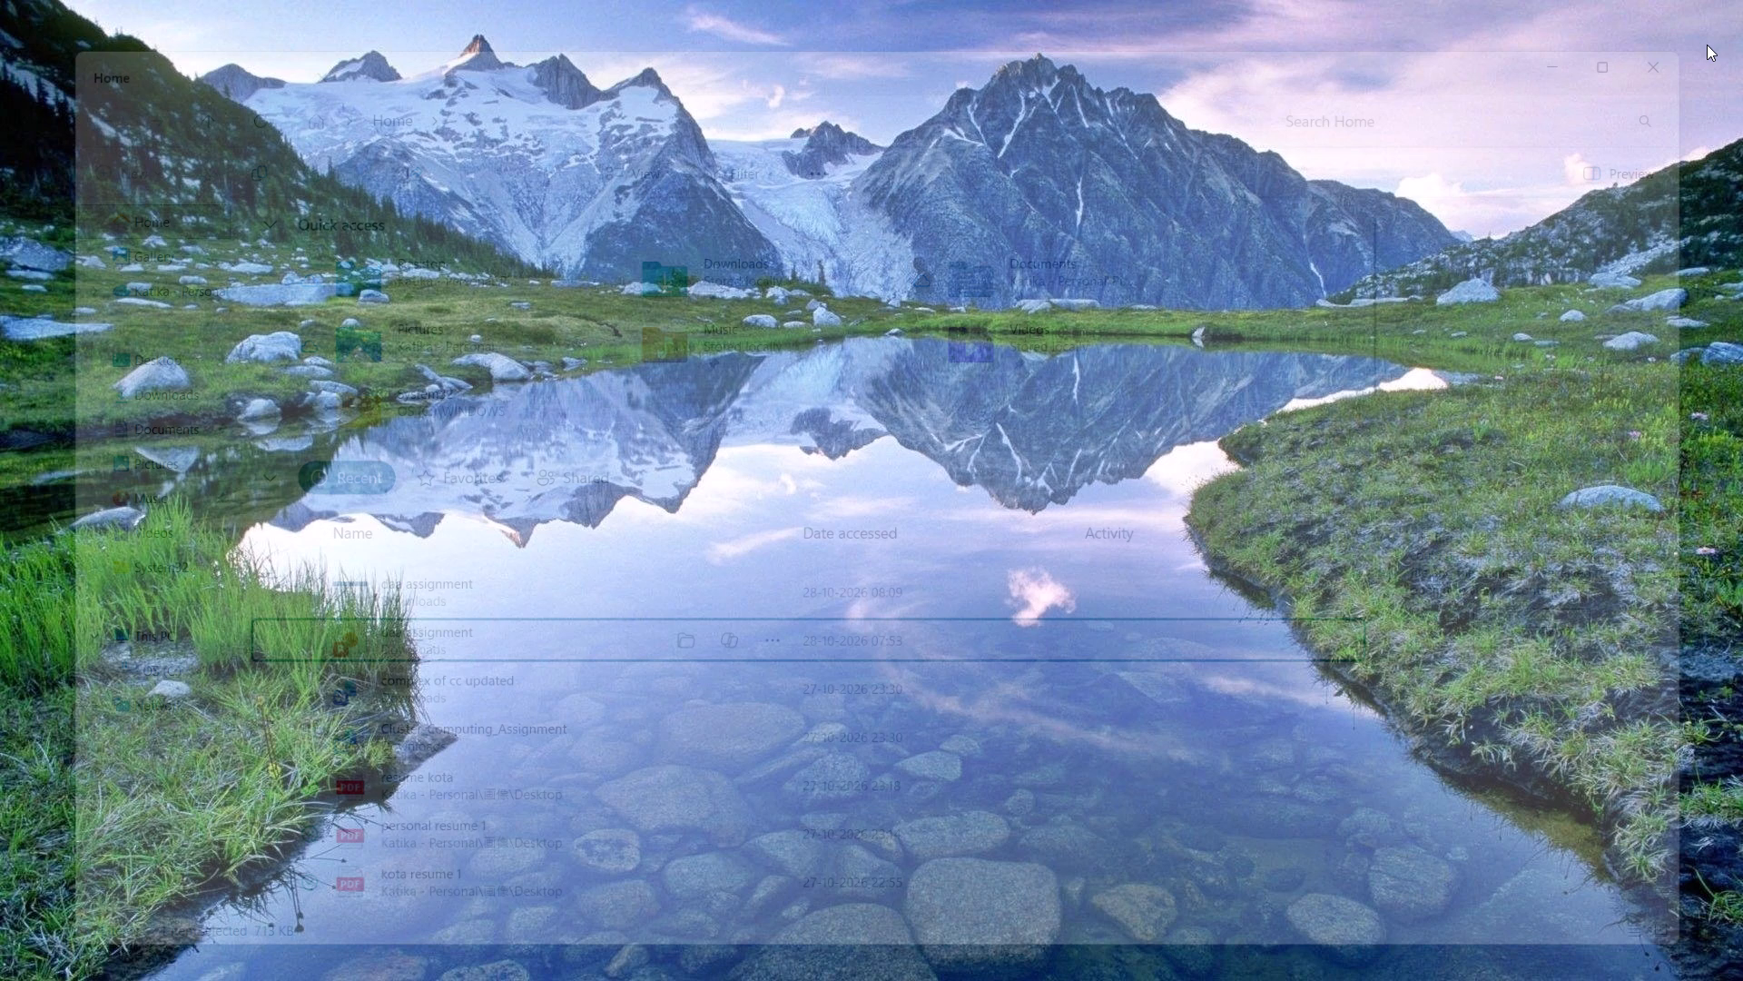
Close the open File Explorer window and return to the desktop.
left_click(1707, 45)
key("alt+F4")
left_click(1707, 45, "alt")
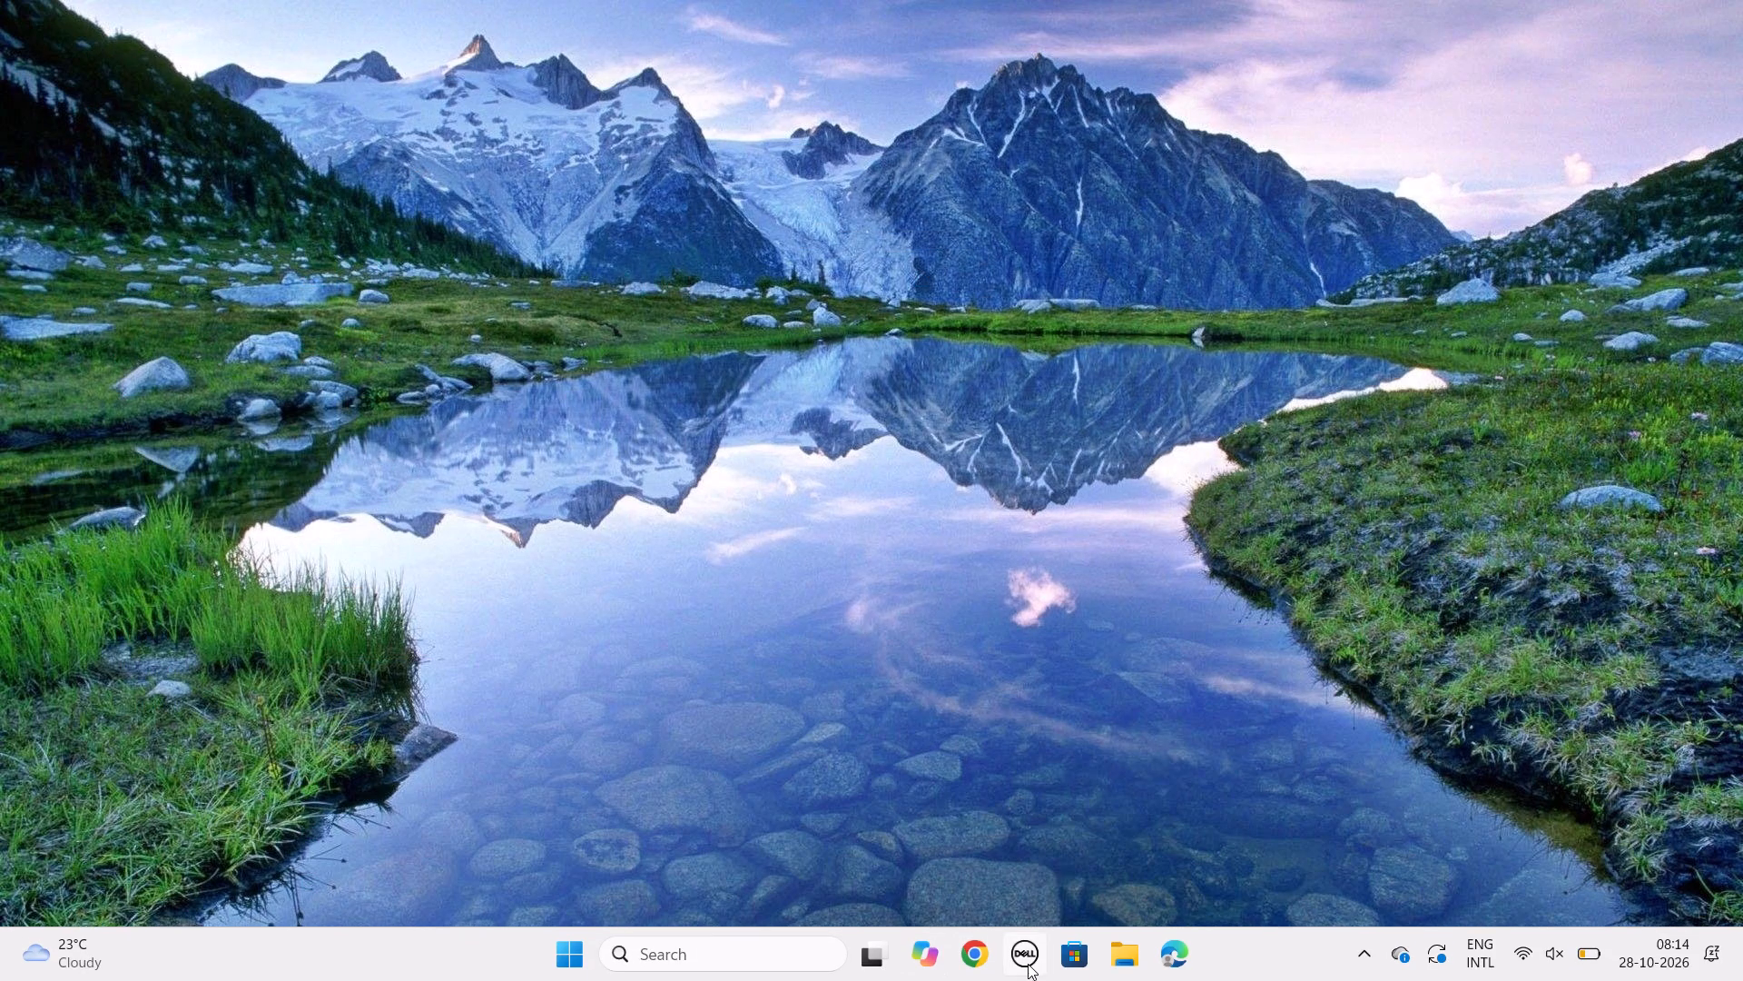
left_click(998, 952)
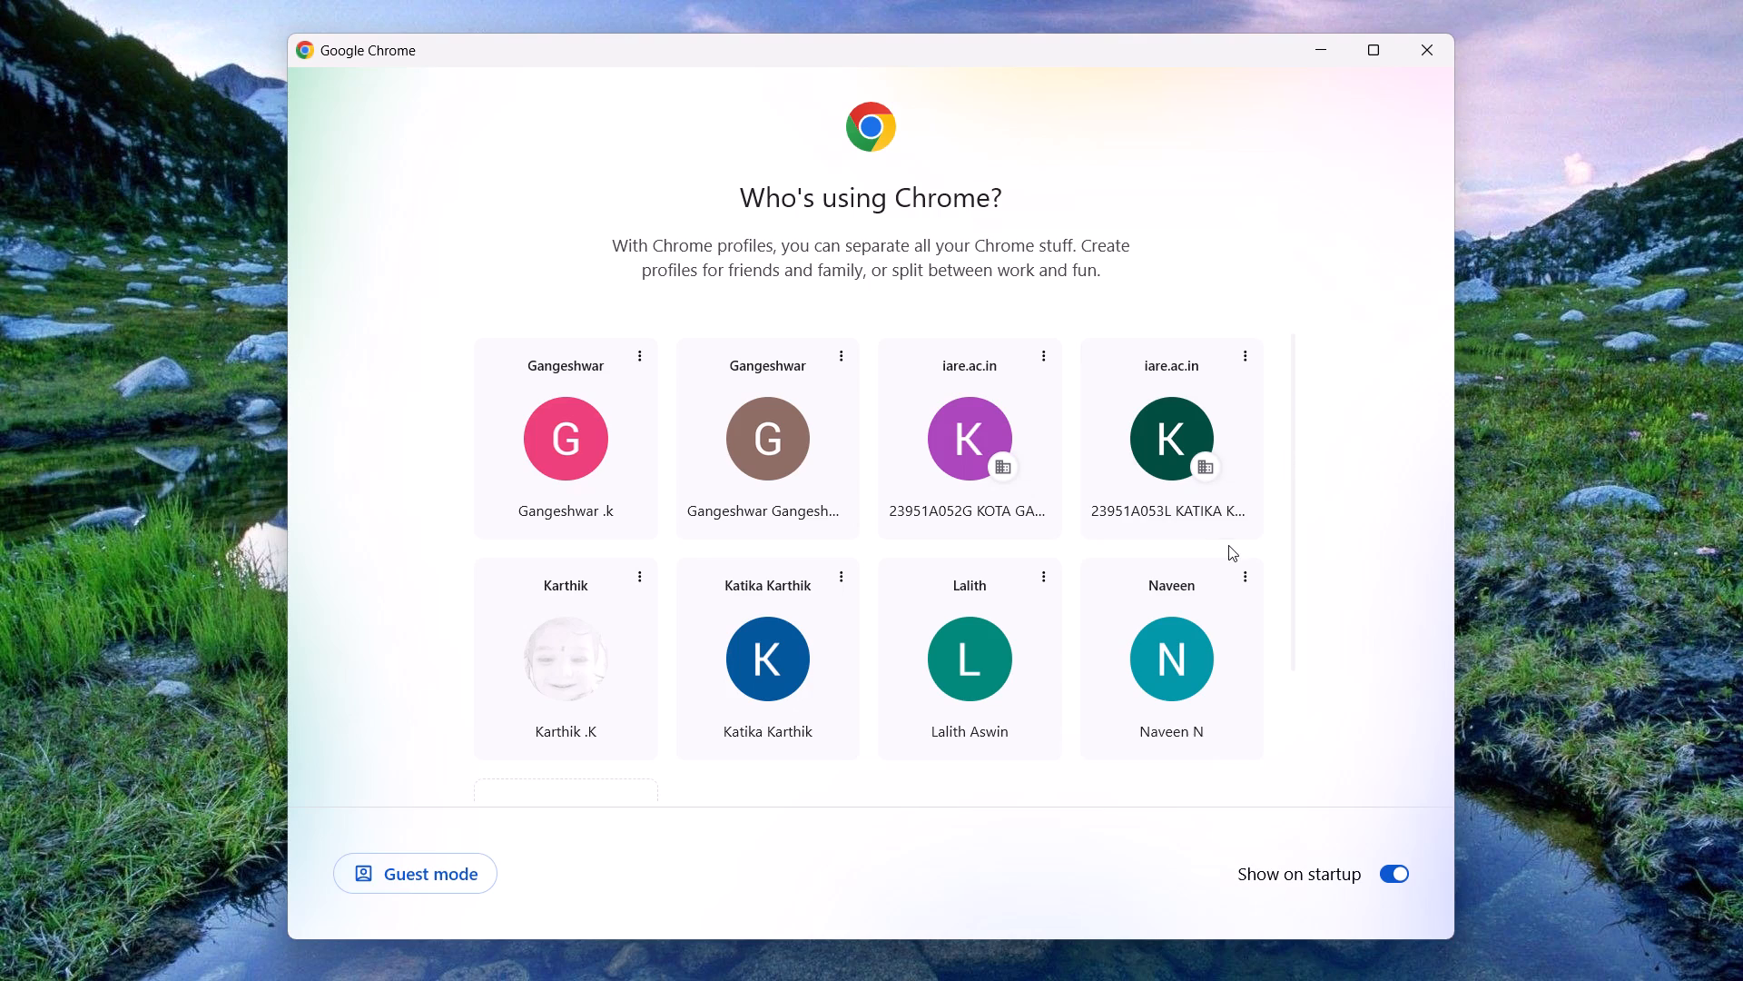
left_click(1236, 575)
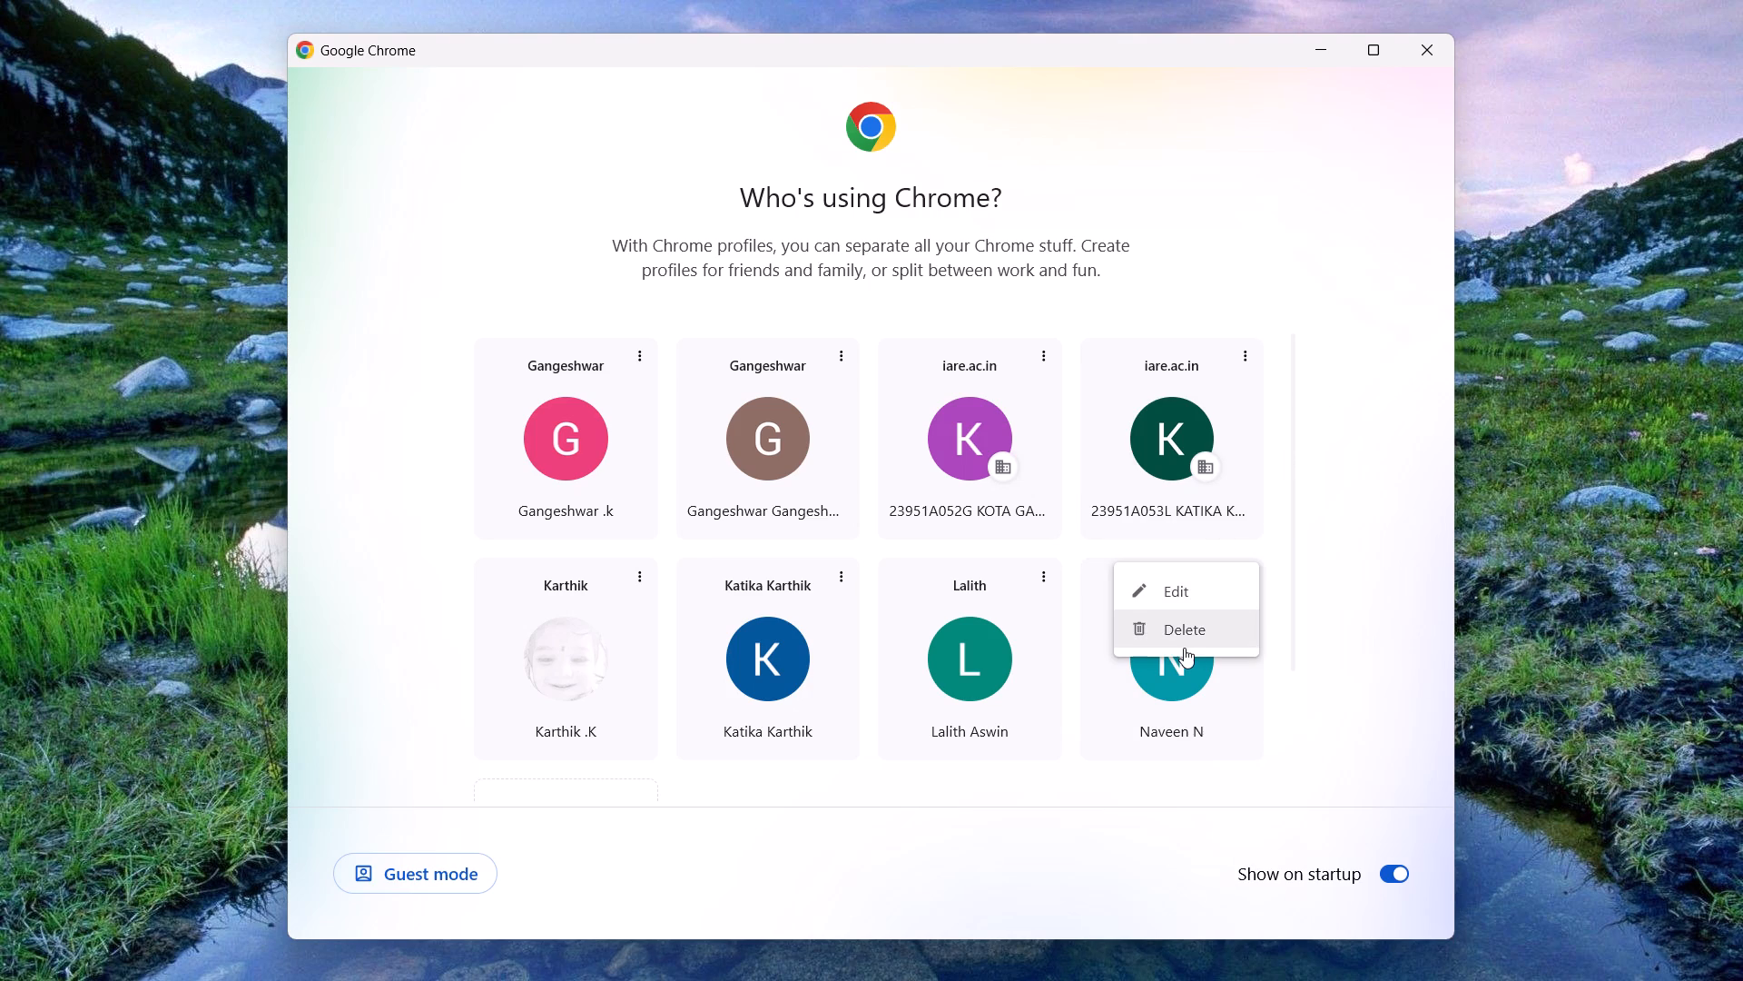
left_click(1184, 648)
left_click(1184, 648)
key("Return")
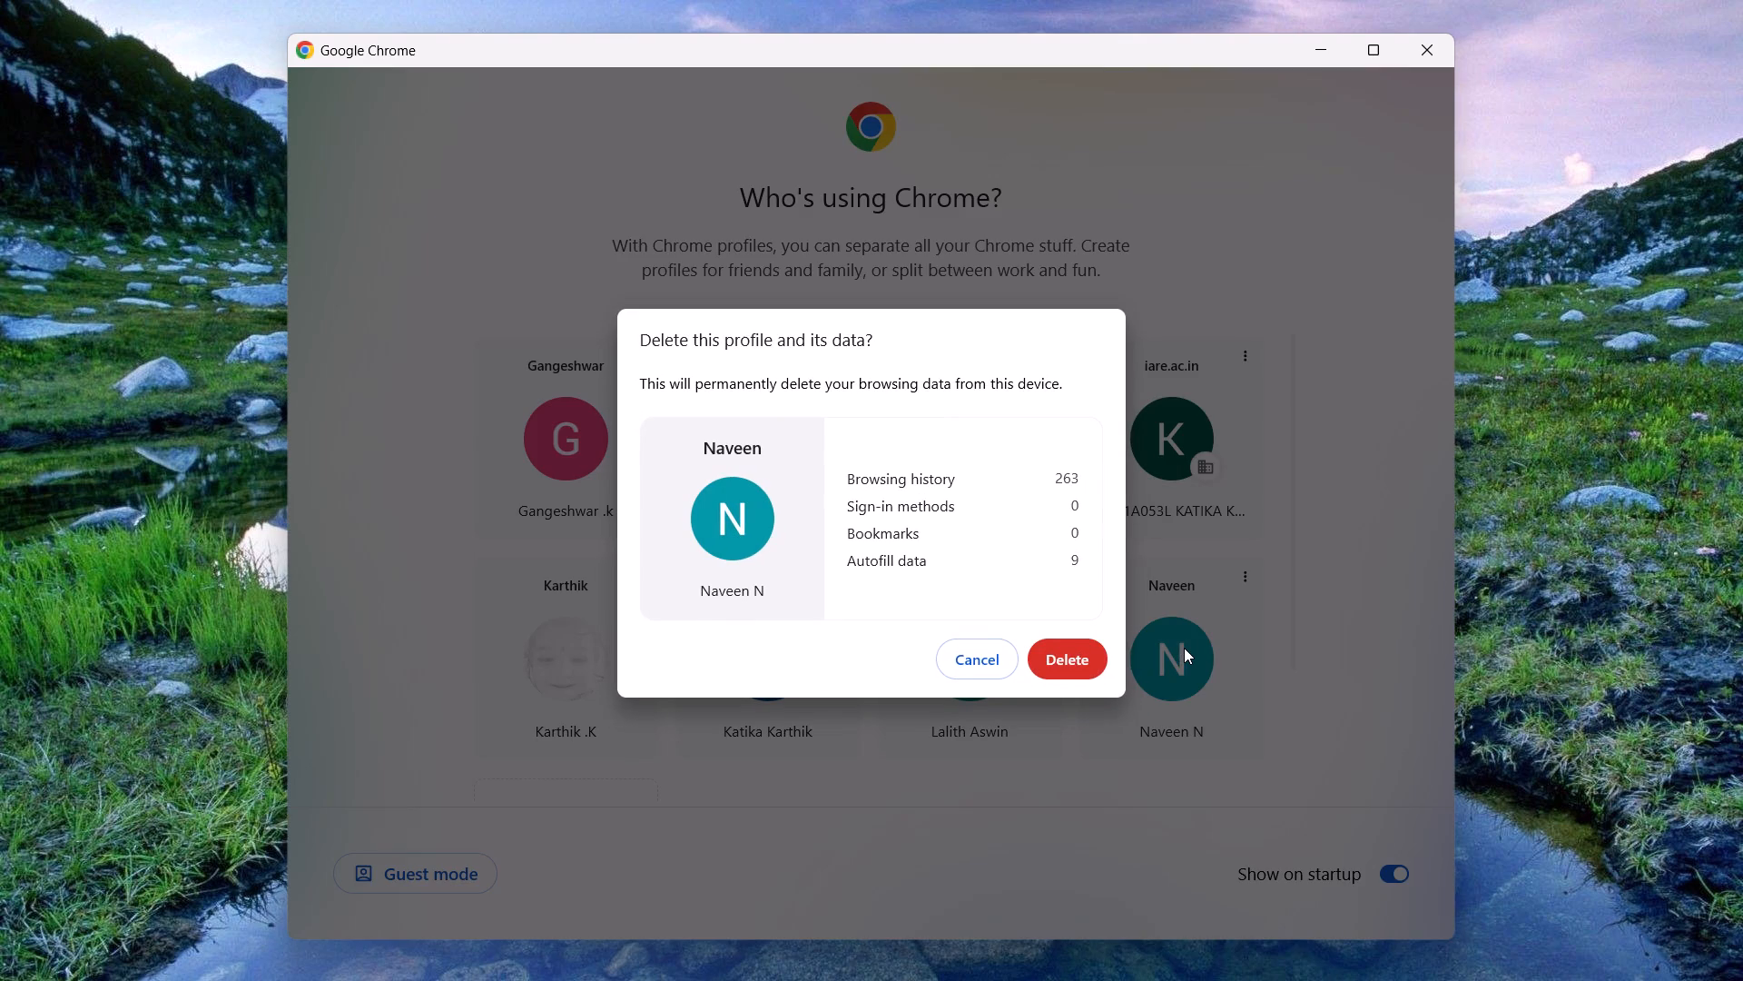
key("Tab")
key("Tab")
key("Return")
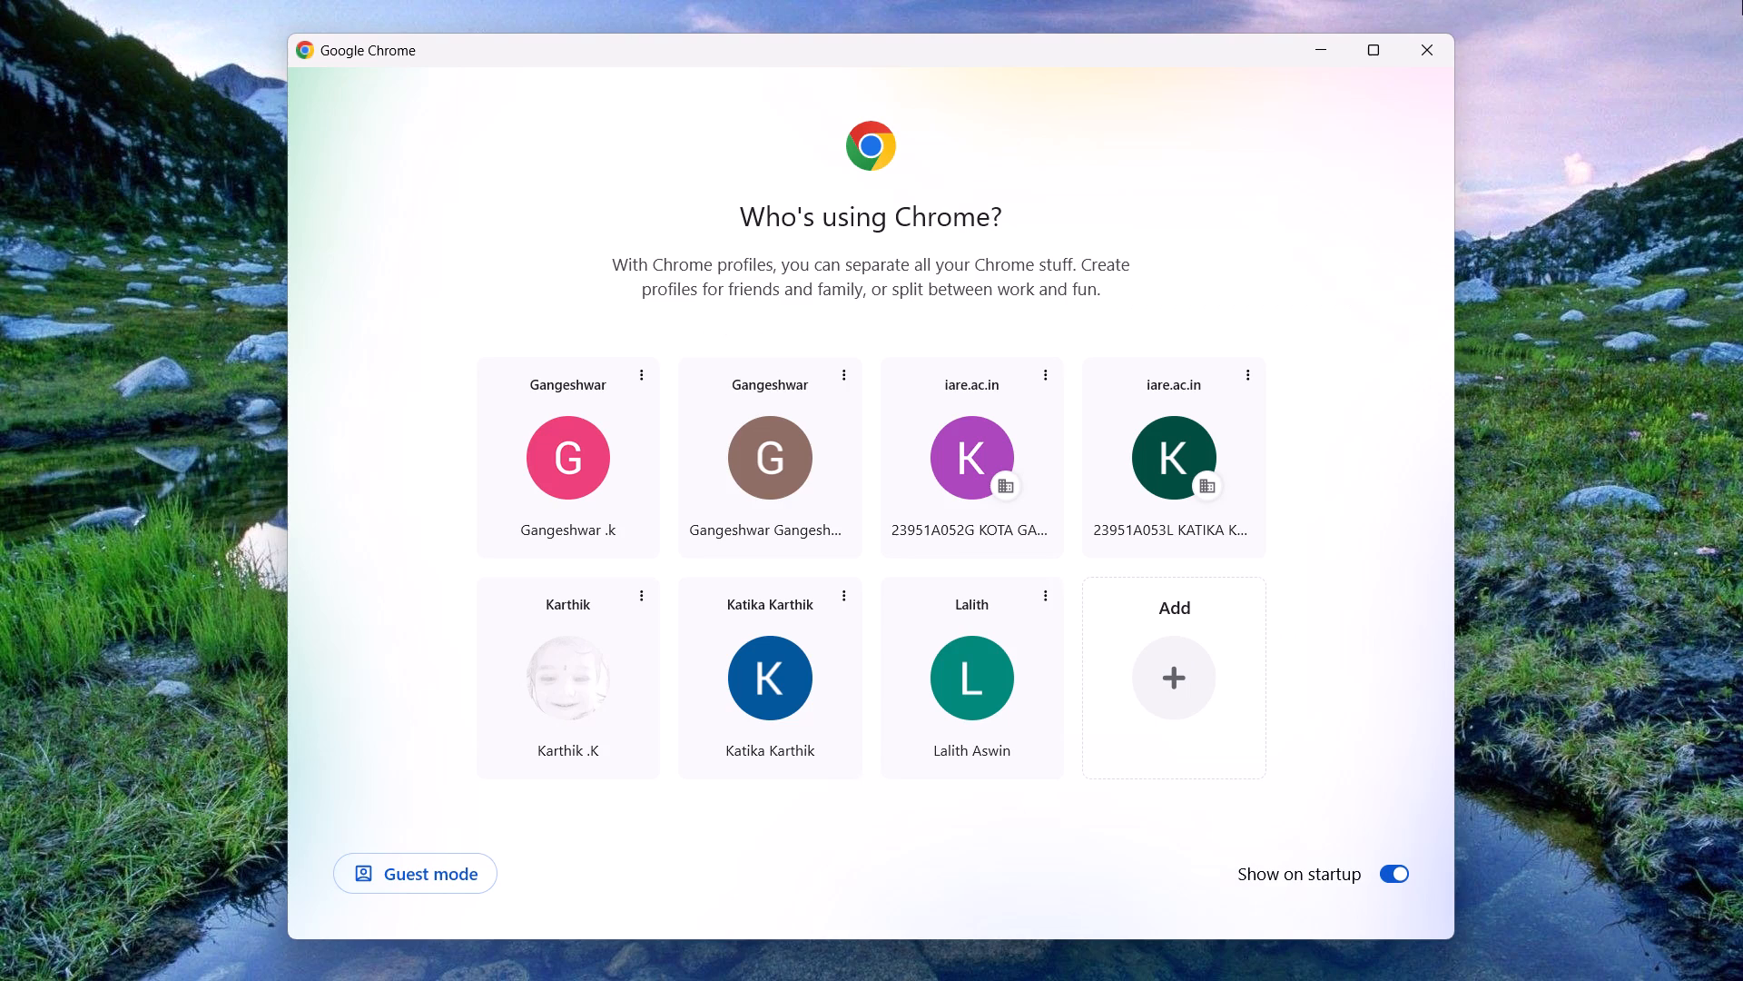
left_click(1417, 43)
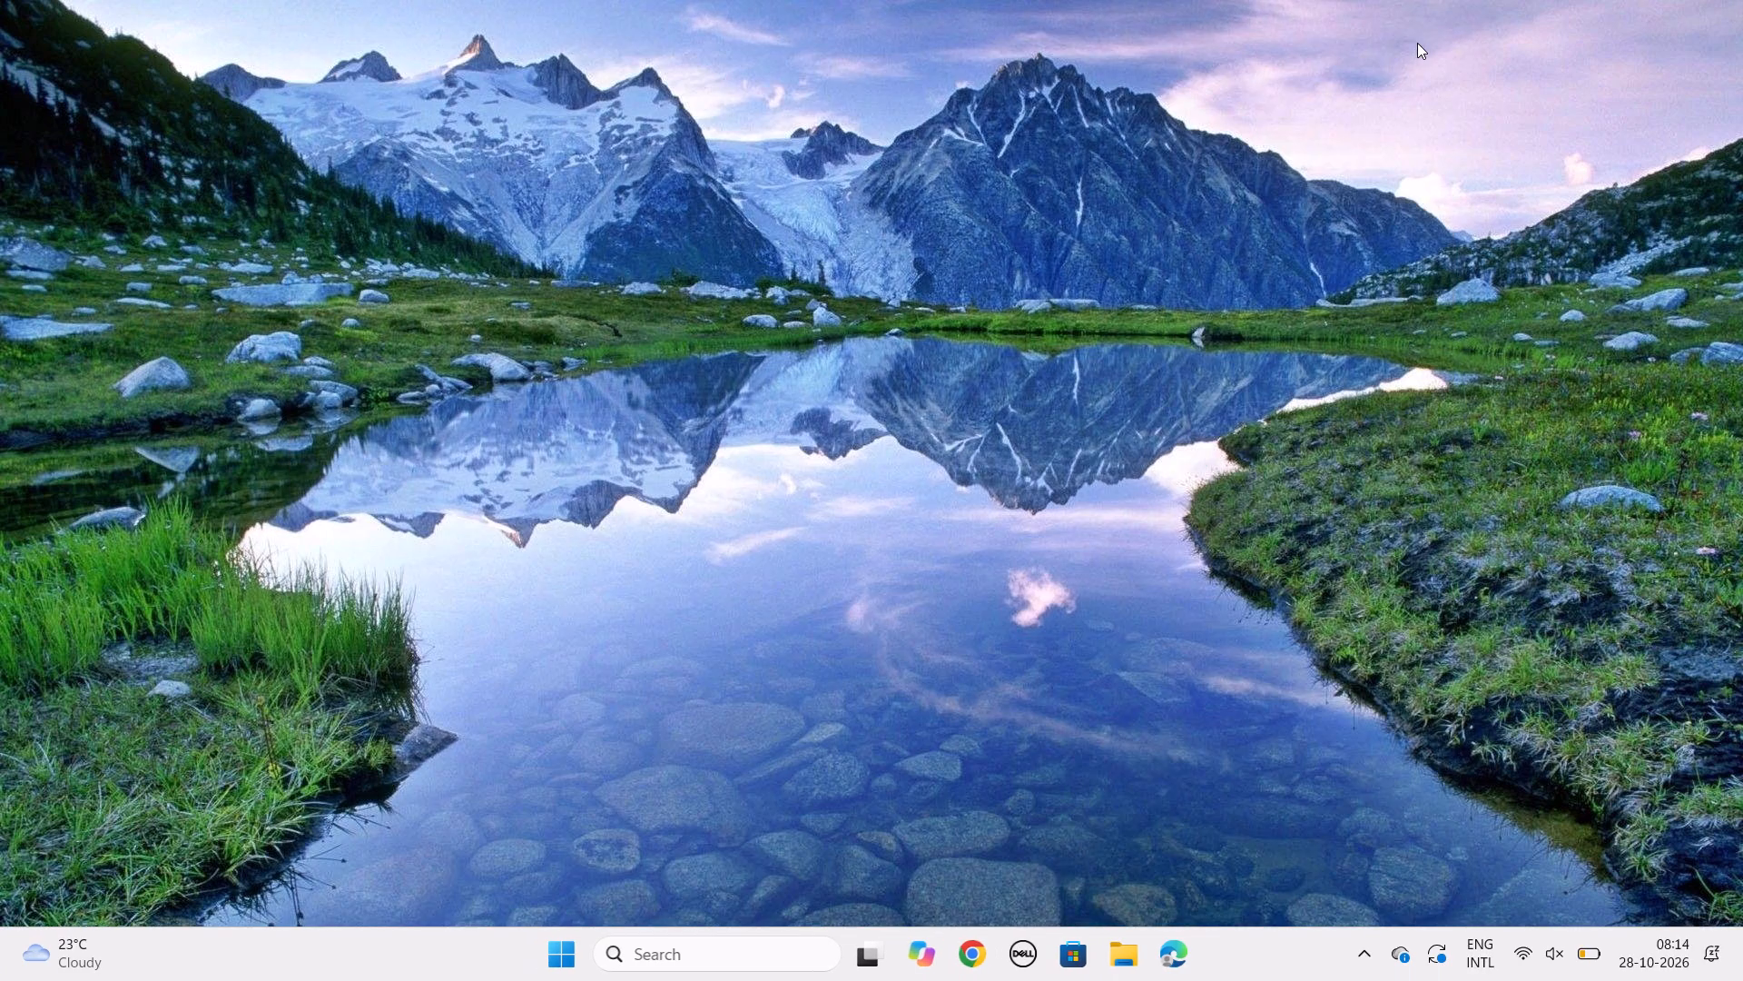
Shut down the computer from the desktop.
scroll(1417, 43, "down", 2)
key("alt+F4")
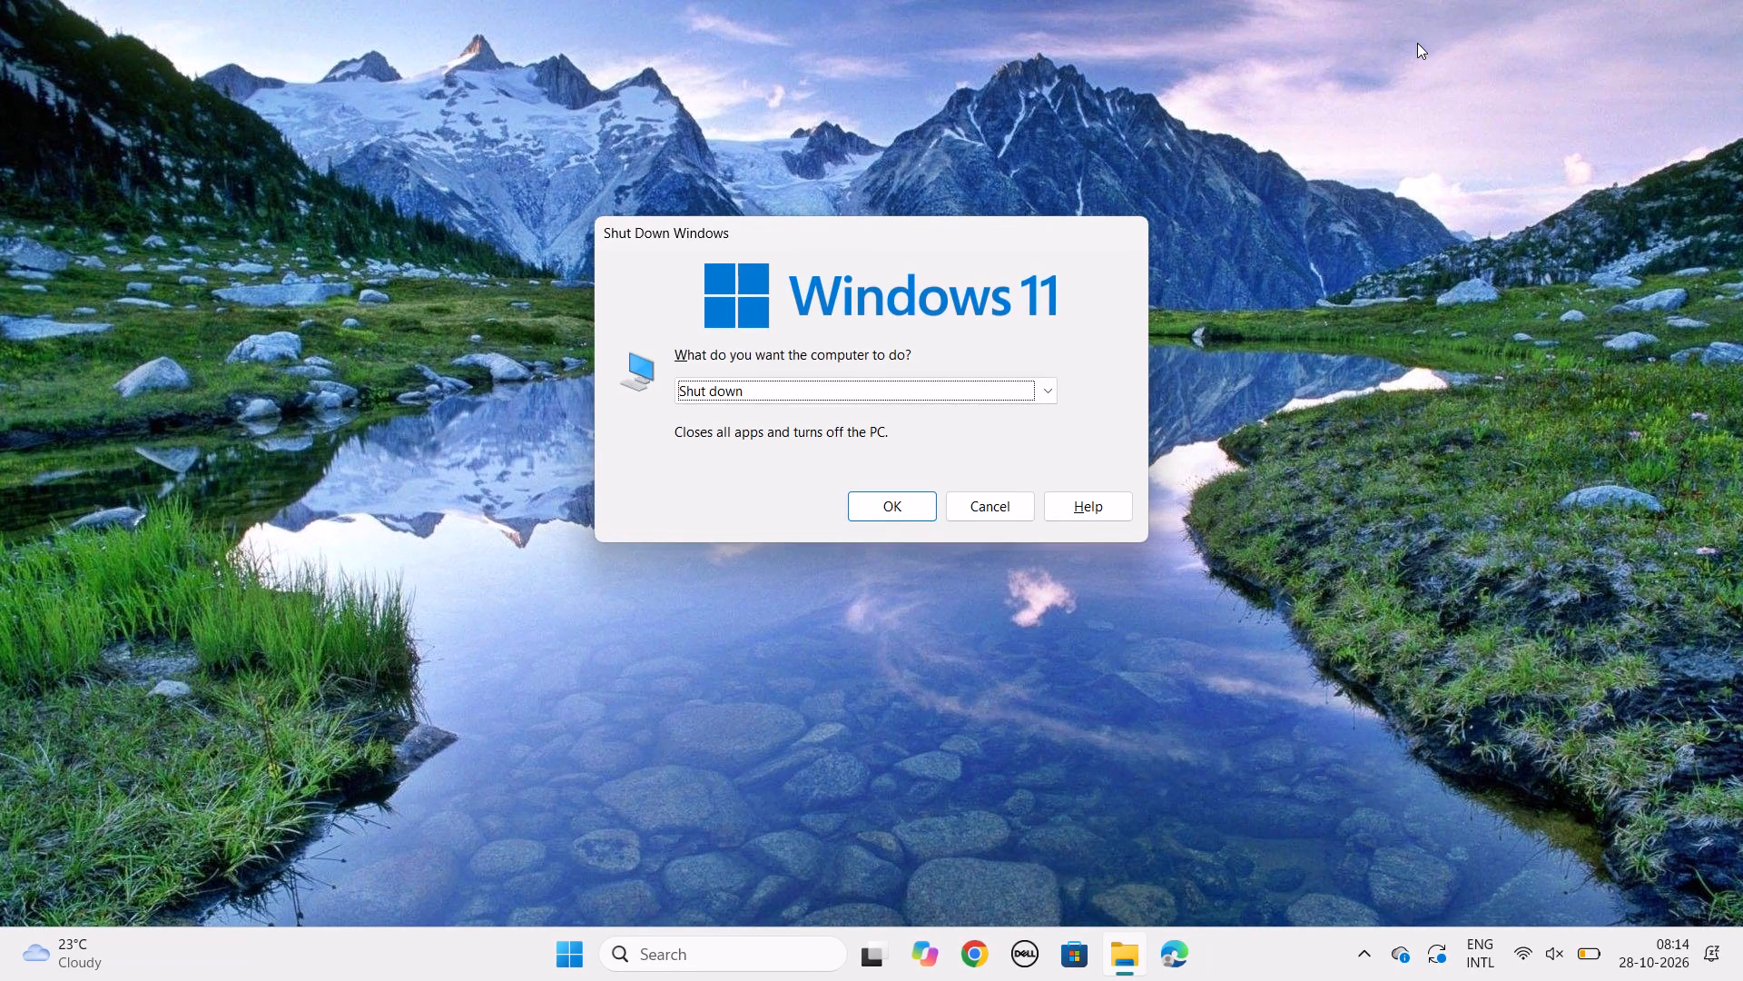
key("Return")
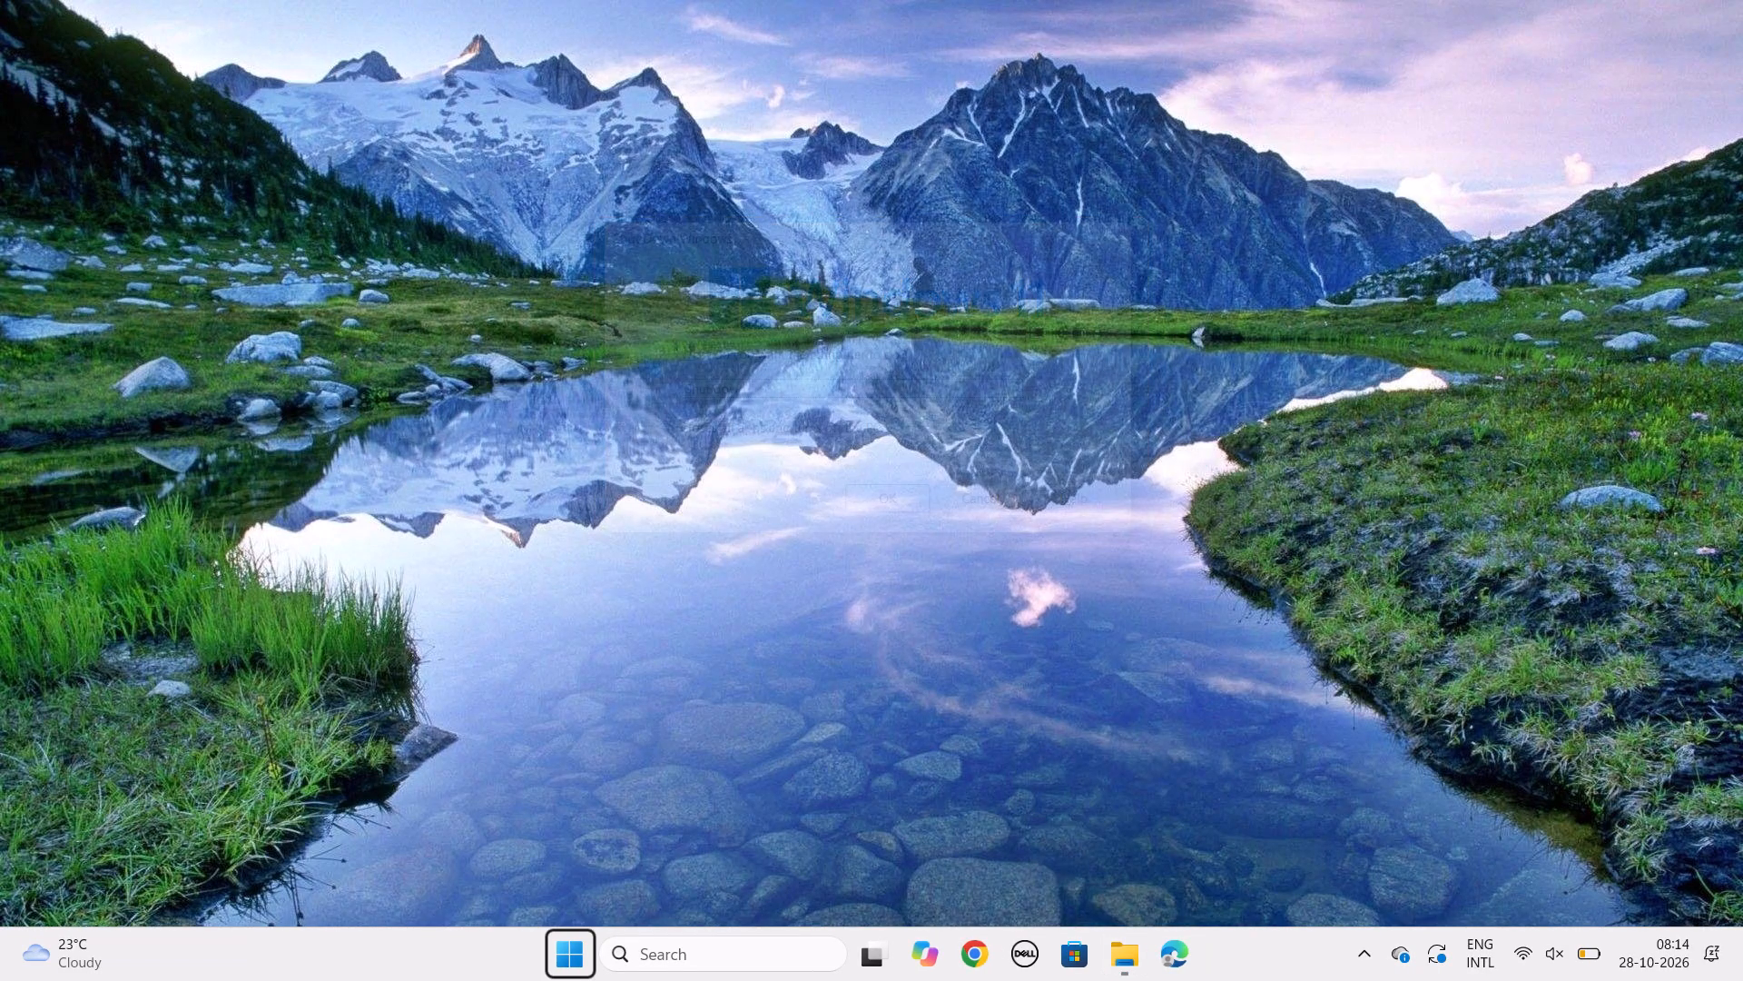